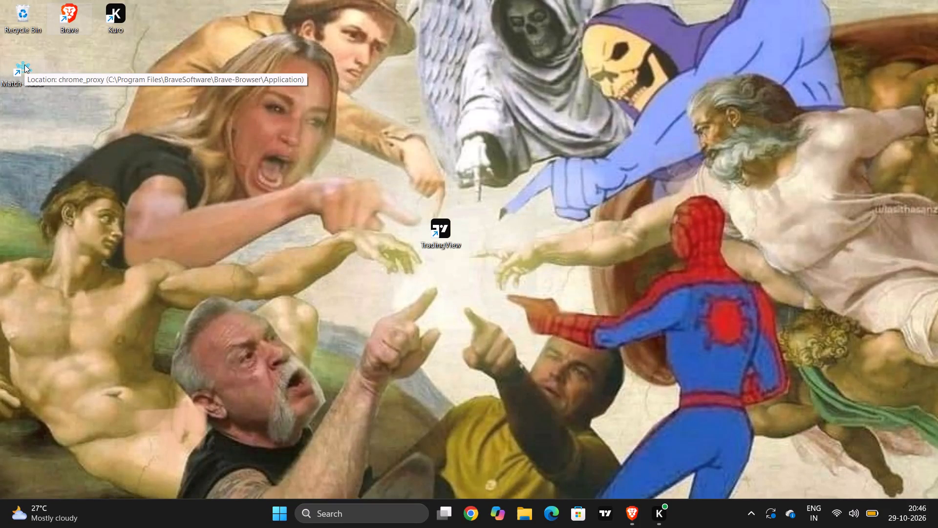
Arrange the desktop shortcuts so that Kuro sits directly below Brave and beside Match-Trader.
left_click_drag(24, 65, 156, 6)
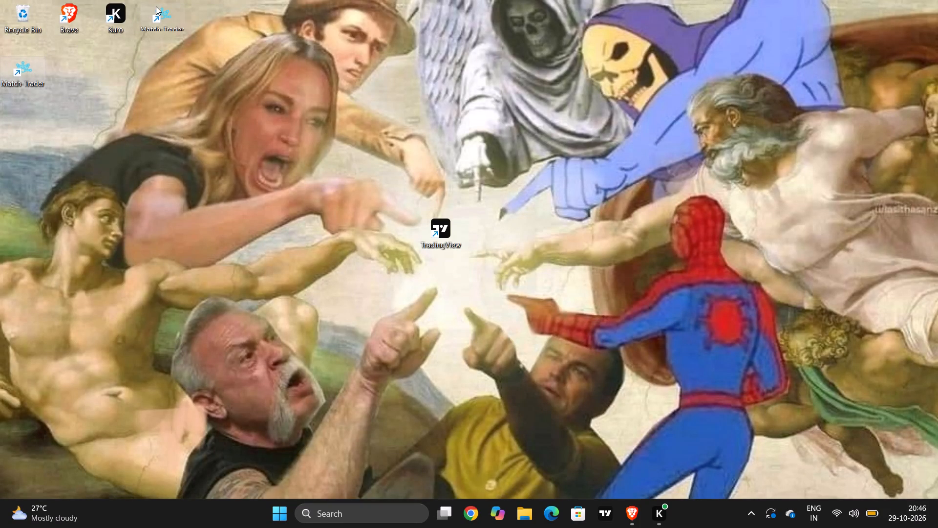
left_click_drag(156, 6, 13, 53)
left_click_drag(118, 13, 97, 33)
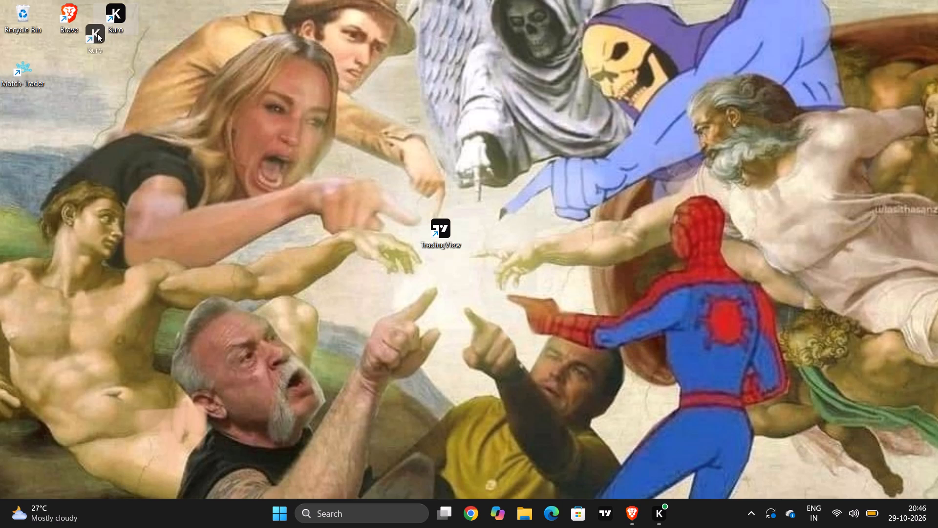
left_click_drag(97, 33, 54, 64)
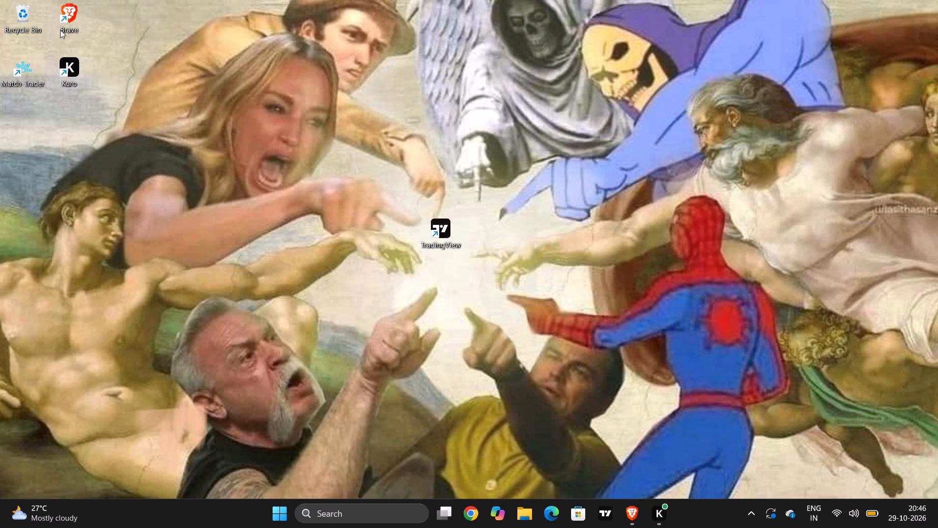
Open Match-Trader from the desktop and maximize its window.
double_click(25, 69)
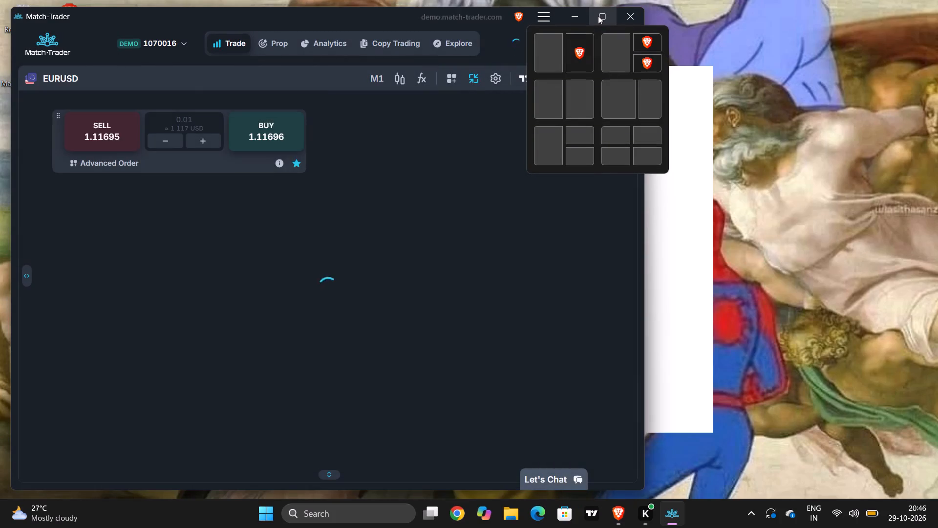
left_click(598, 16)
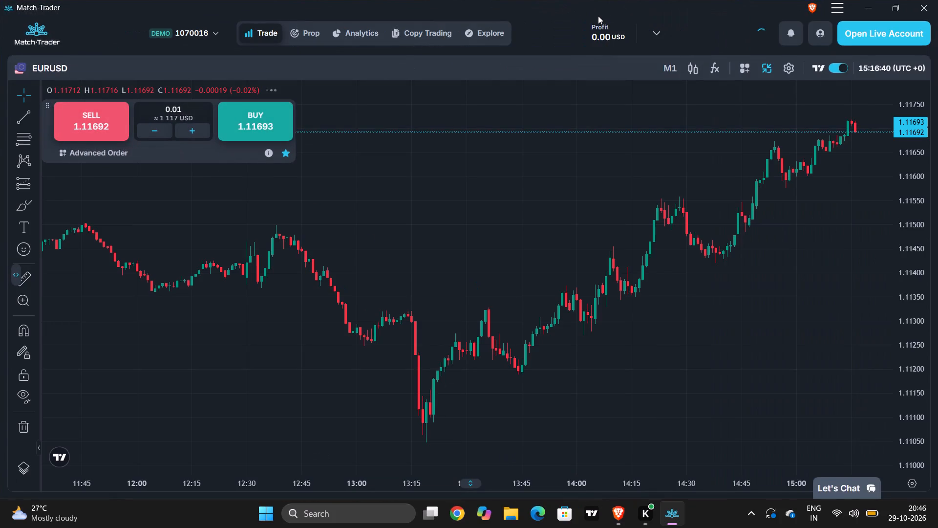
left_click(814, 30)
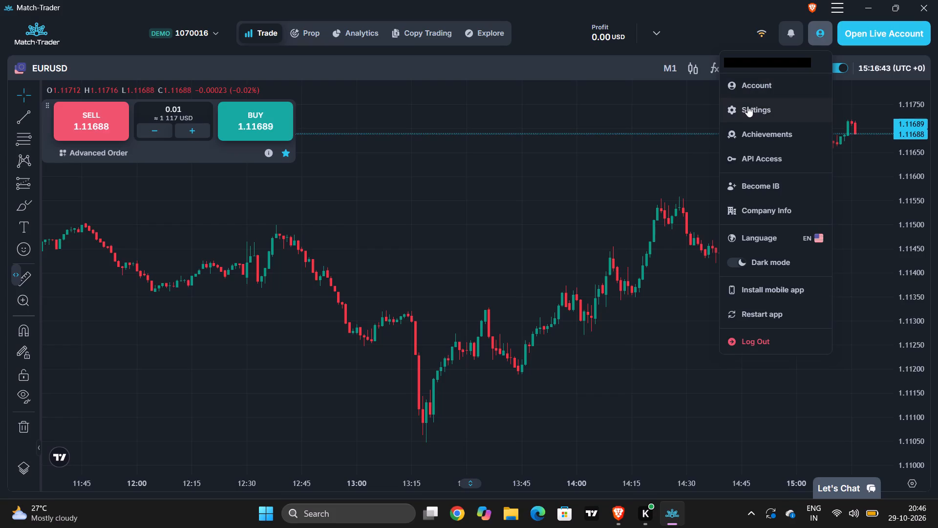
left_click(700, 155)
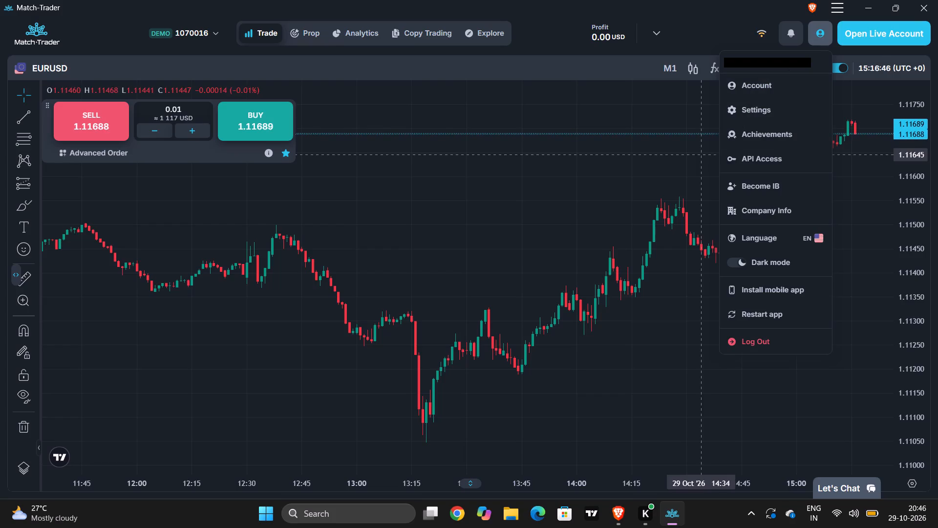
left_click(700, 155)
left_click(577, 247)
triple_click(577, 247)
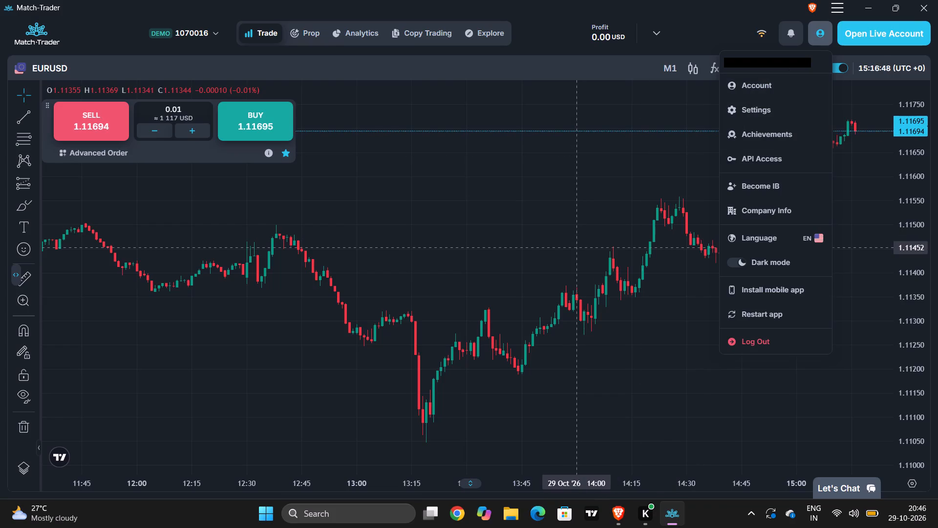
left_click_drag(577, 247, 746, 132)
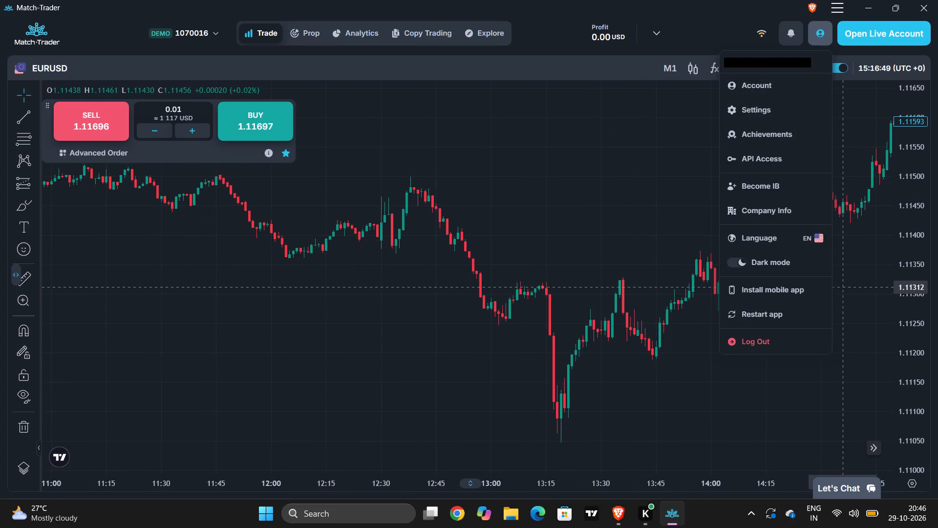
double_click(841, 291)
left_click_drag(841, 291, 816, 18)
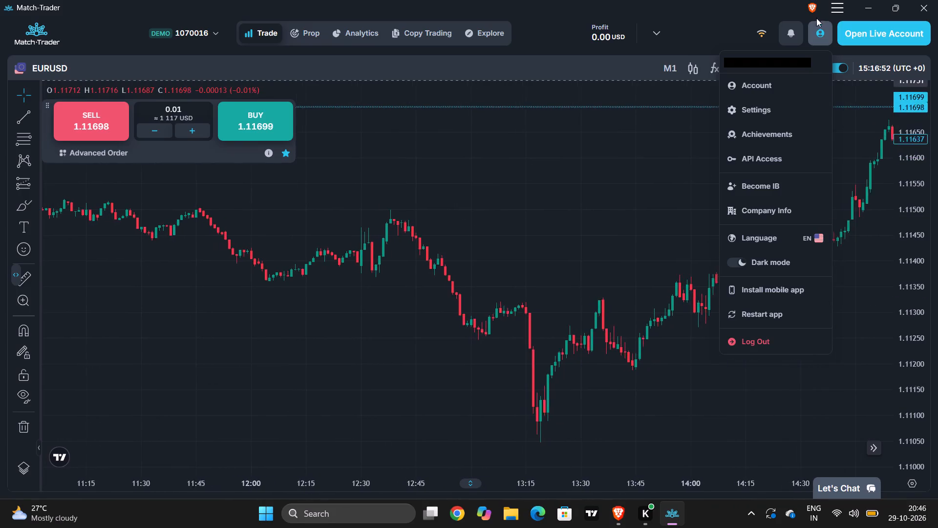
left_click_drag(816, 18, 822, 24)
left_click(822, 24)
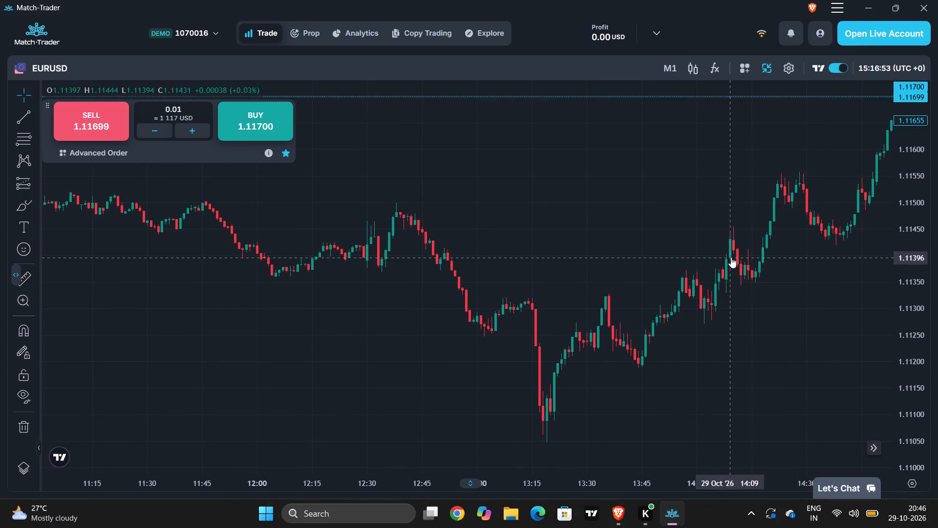
Examine the price action on the EURUSD M1 chart in full screen, then return to the desktop.
scroll(731, 257, "left", 4)
scroll(731, 257, "down", 7)
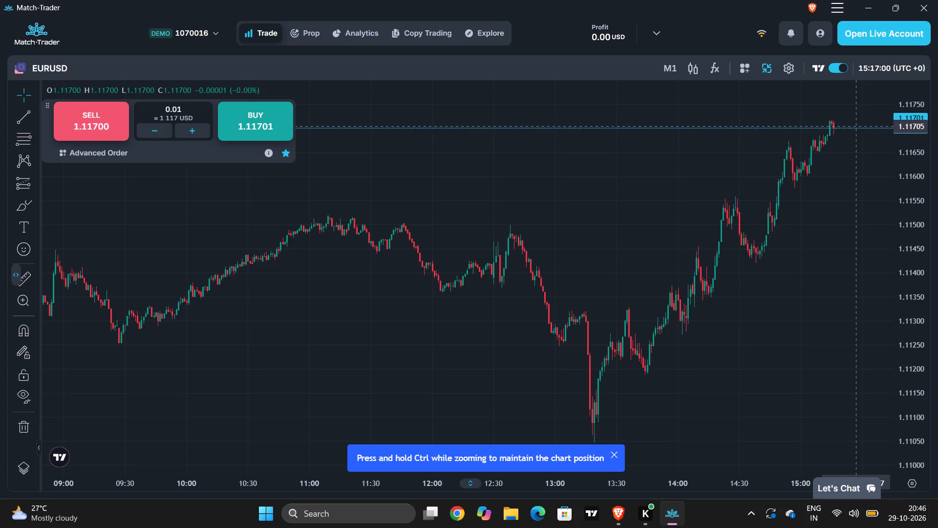
key("F11")
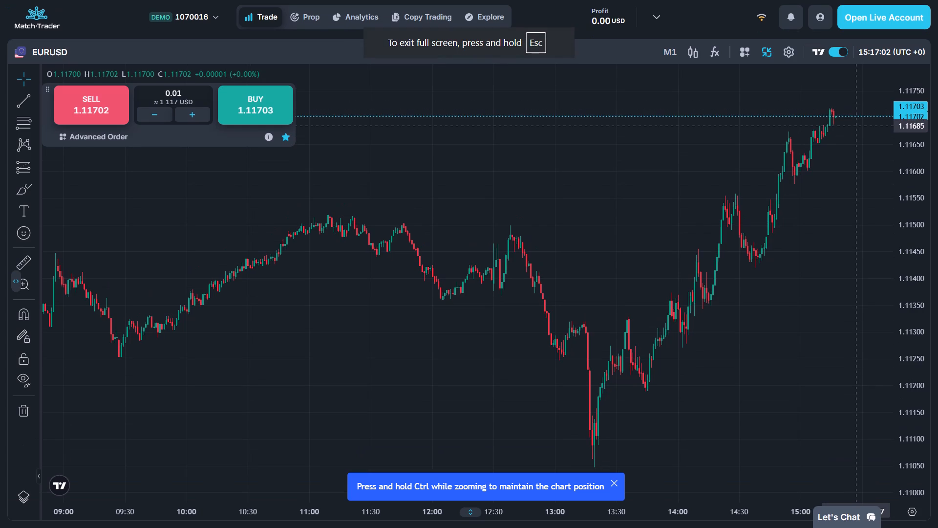
key("F11")
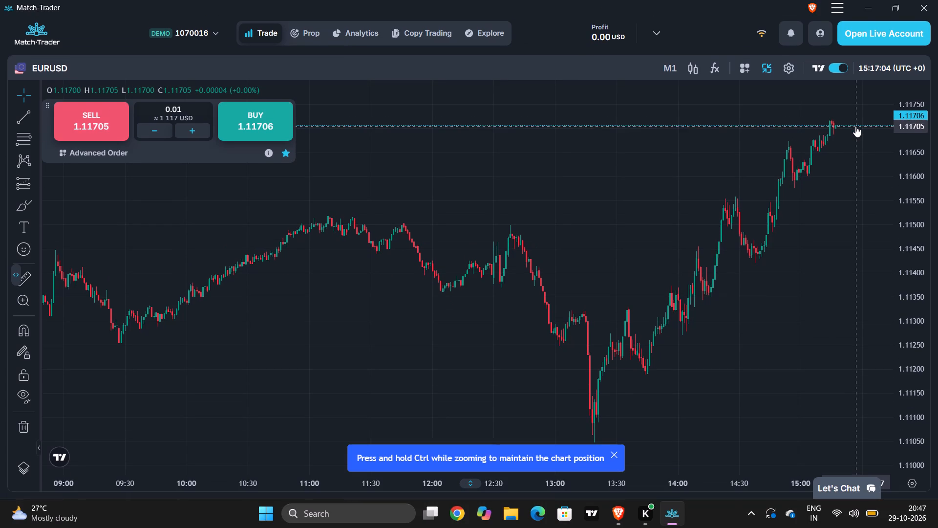
key("F11")
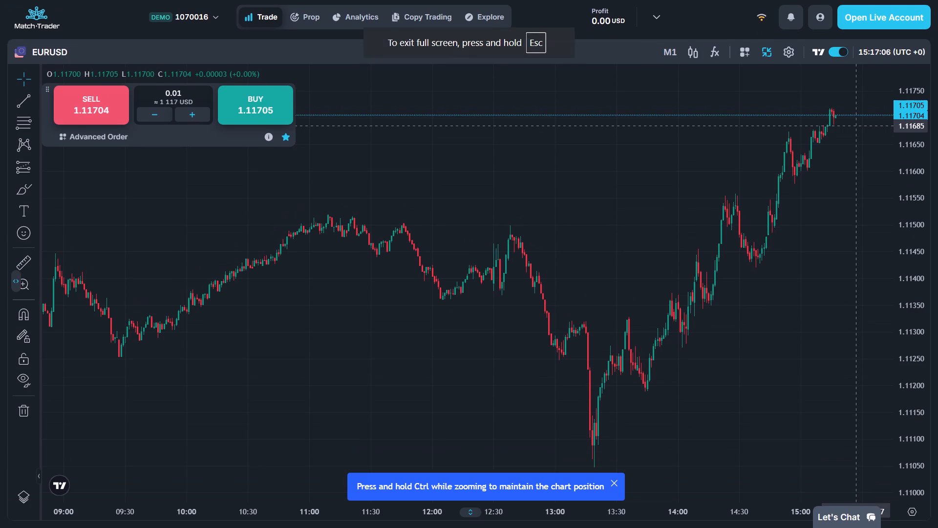
scroll(597, 263, "up", 8)
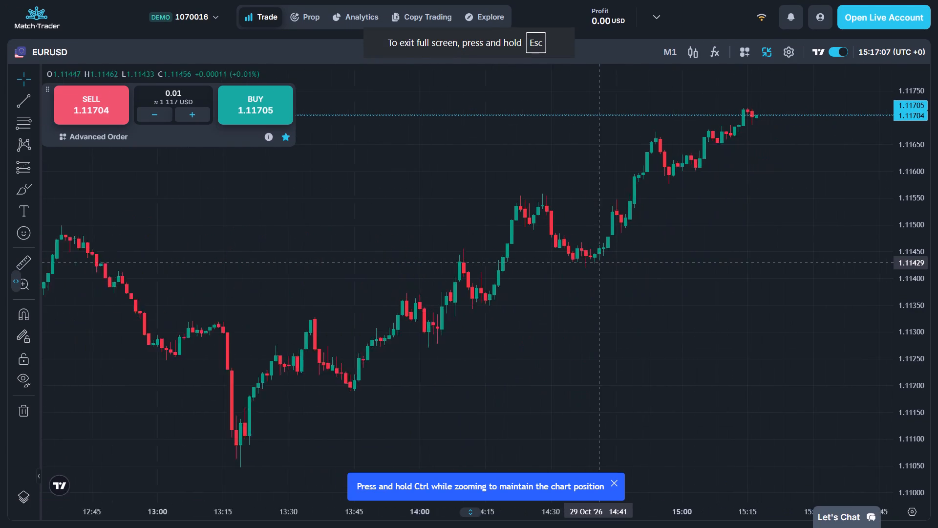
scroll(597, 263, "left", 2)
scroll(597, 263, "down", 7)
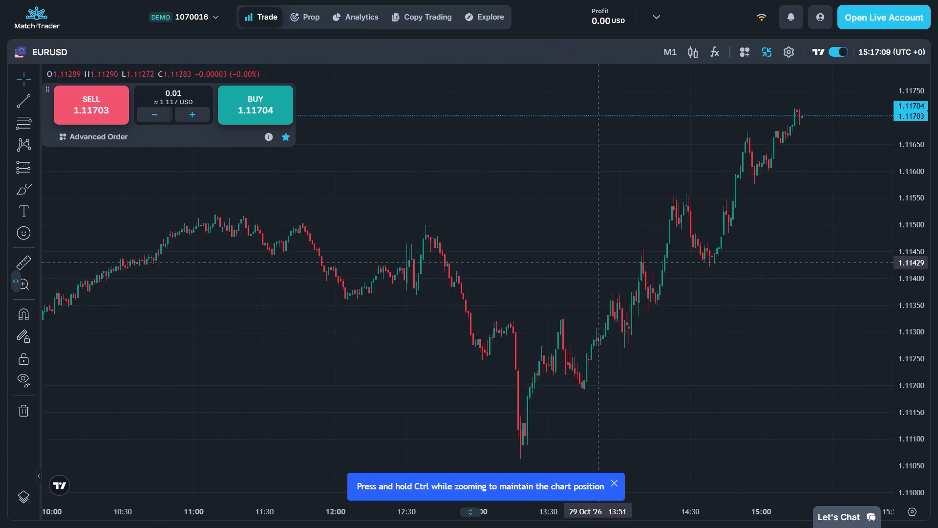
scroll(597, 263, "down", 1)
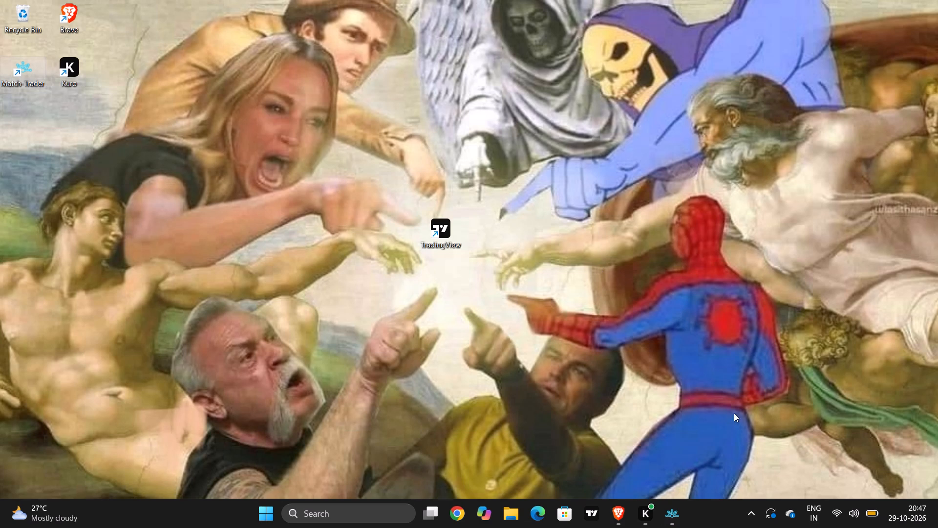
left_click(667, 514)
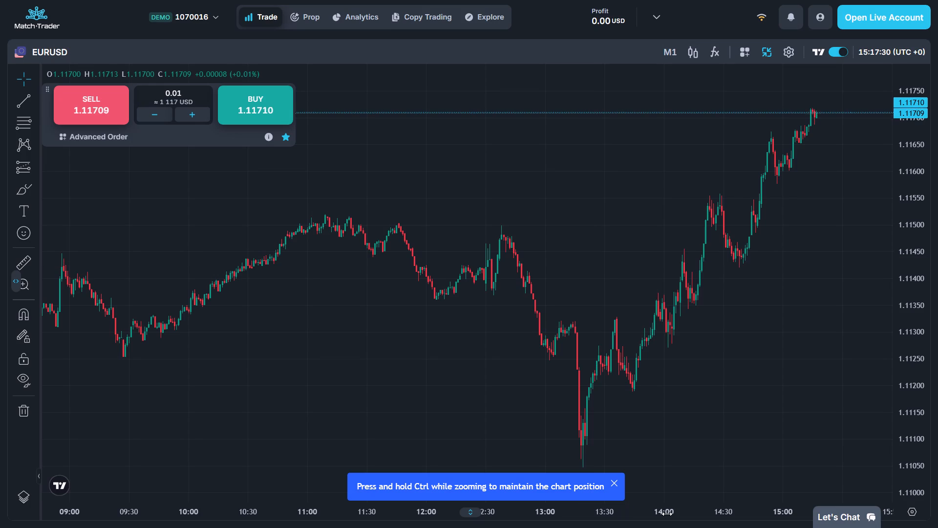
scroll(667, 514, "right", 3)
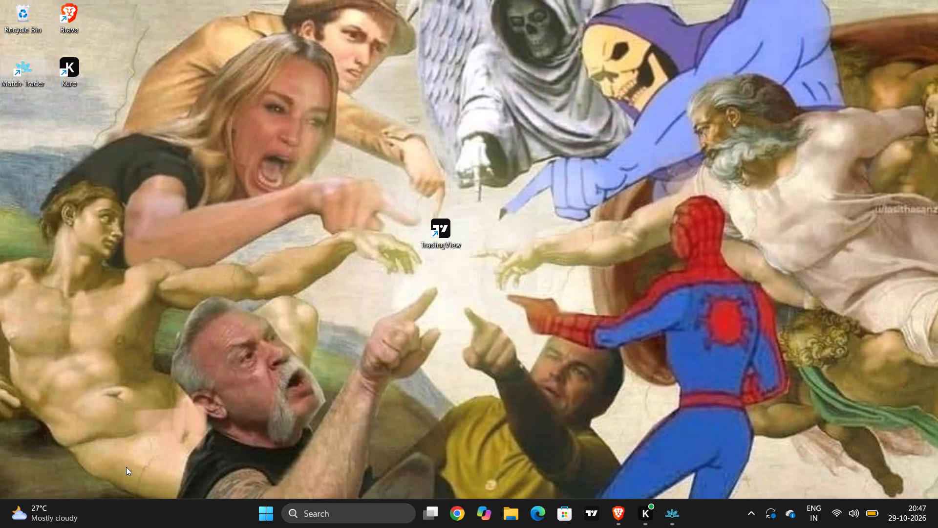
Open Brave in a maximized window and load the Traders Casa backtest session from the shortcuts.
double_click(69, 4)
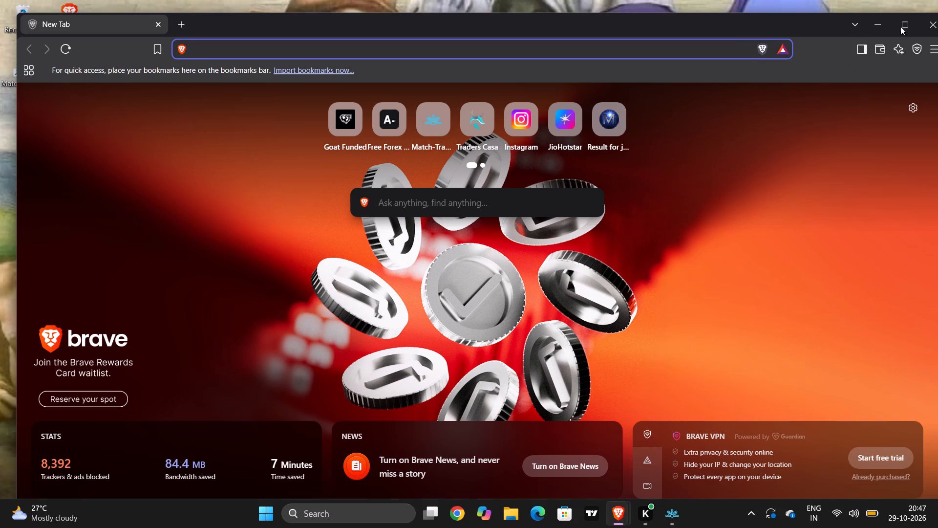
left_click(910, 17)
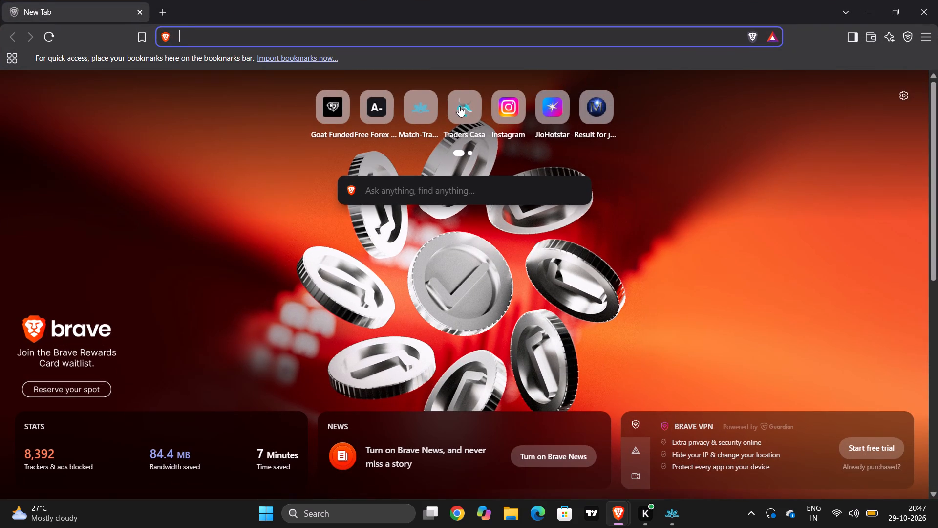
left_click(462, 102)
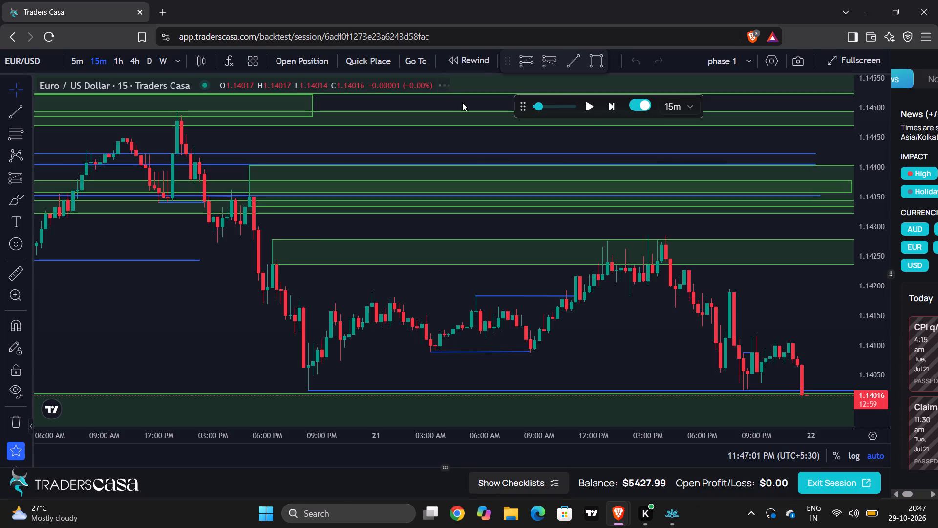
Examine the marked zones and levels on the EUR/USD 15-minute backtest chart.
scroll(512, 266, "down", 4)
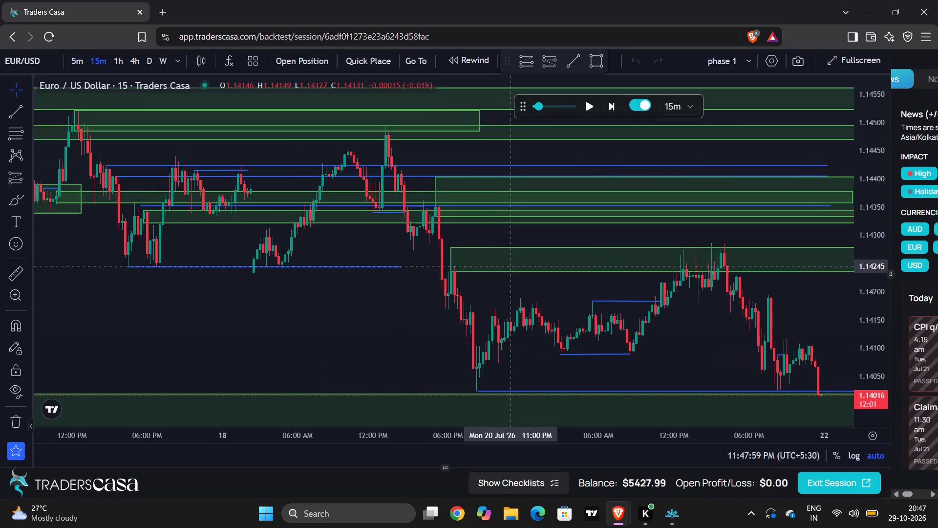
scroll(512, 266, "down", 3)
scroll(512, 266, "left", 3)
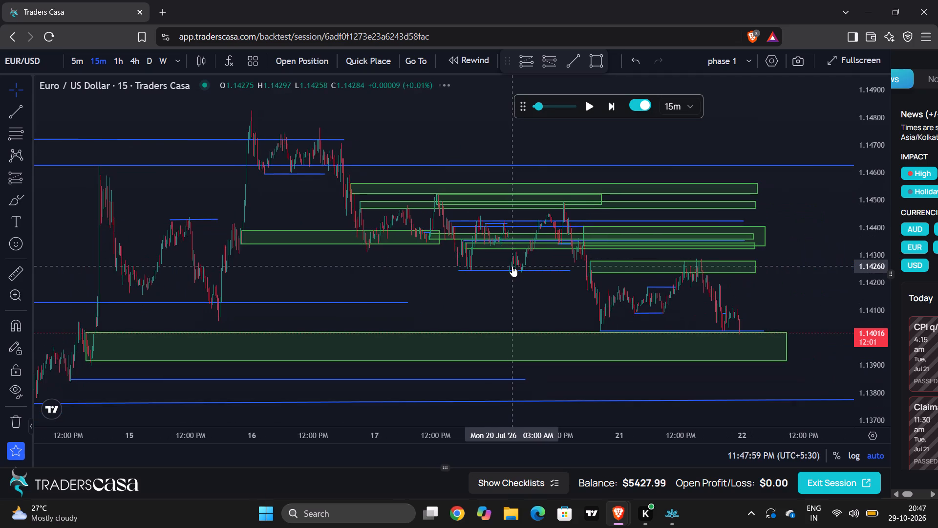
scroll(512, 266, "down", 5)
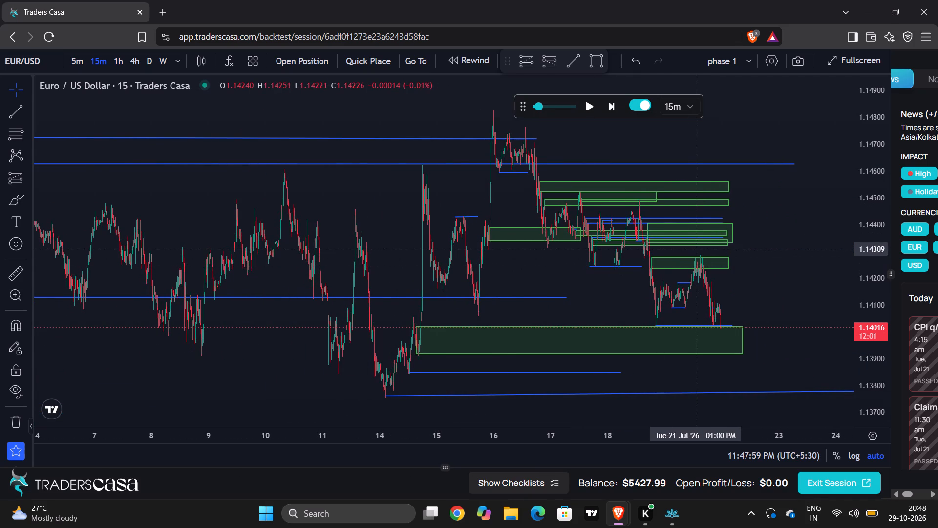
scroll(697, 248, "up", 8)
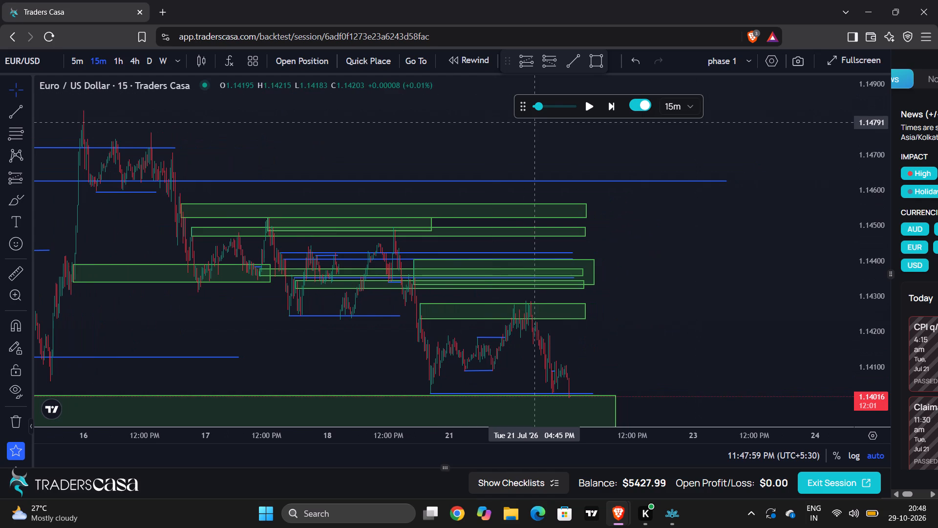
Show the backtest session in full screen and move the floating replay controls to just below the chart's time axis.
key("F11")
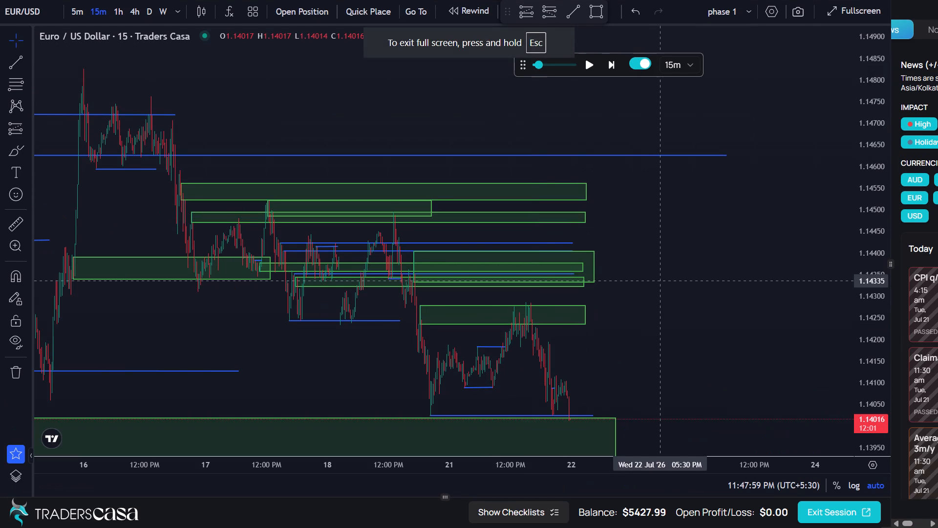
scroll(677, 239, "up", 2)
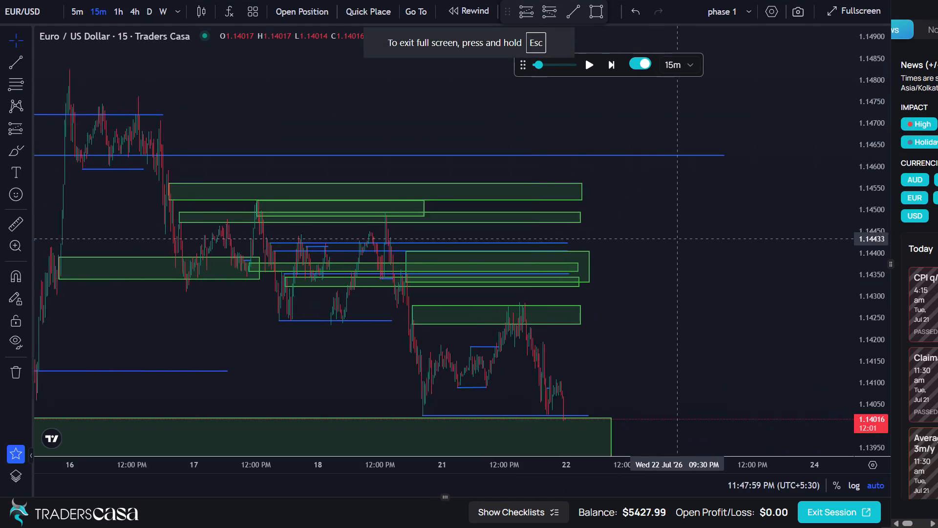
scroll(677, 239, "up", 3)
left_click_drag(525, 65, 492, 242)
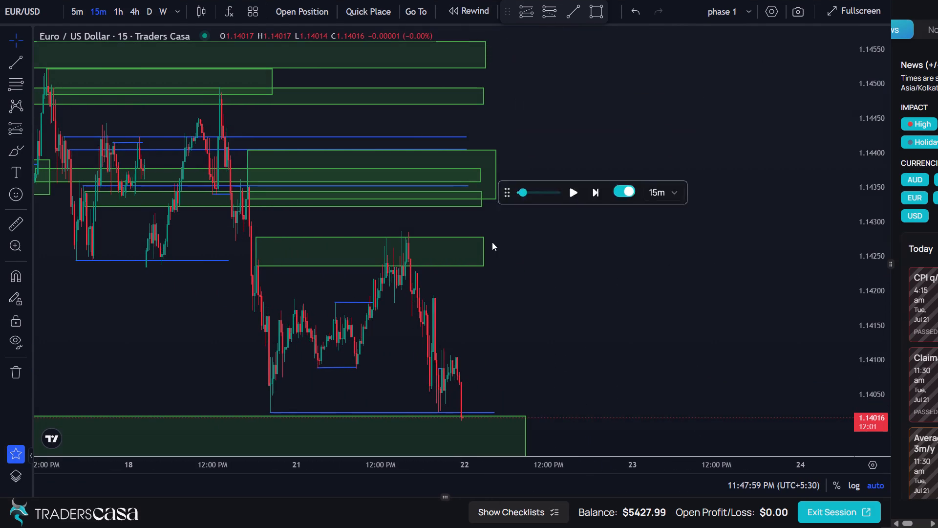
left_click_drag(492, 242, 384, 405)
left_click_drag(387, 397, 365, 431)
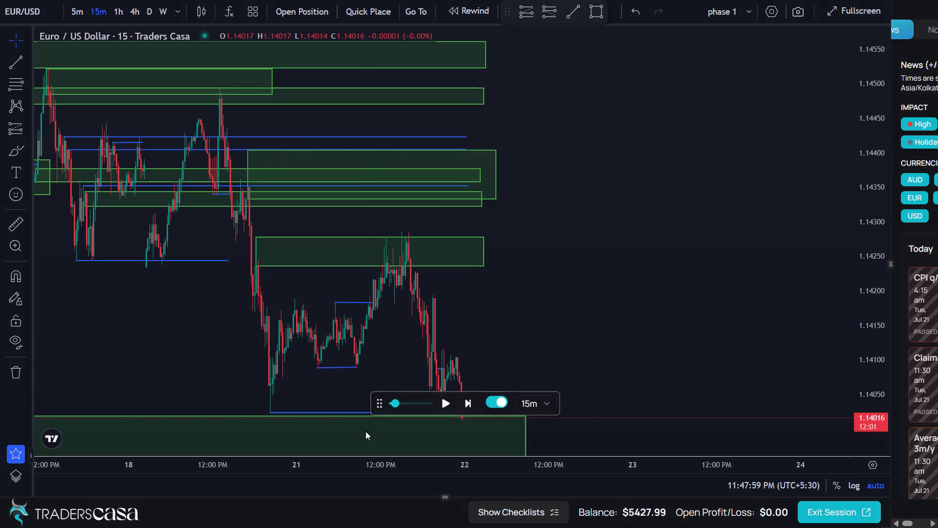
left_click_drag(365, 431, 305, 527)
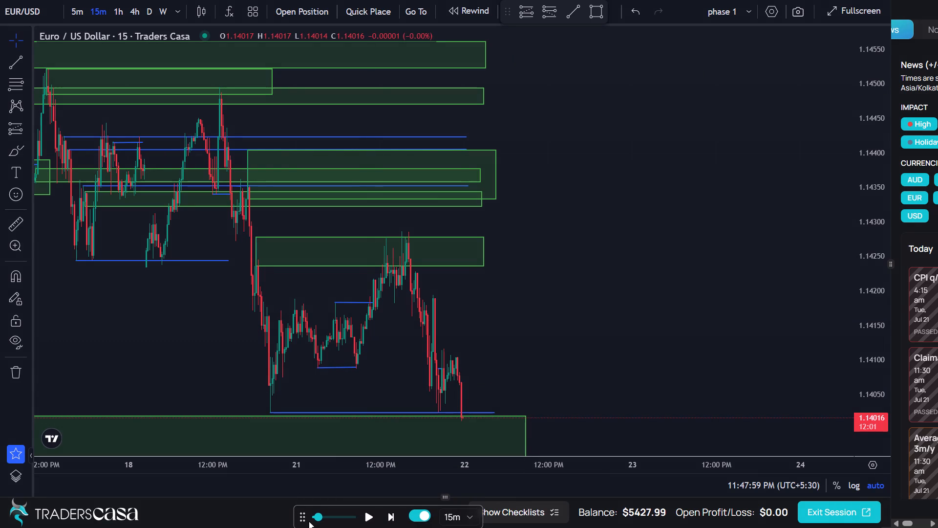
left_click_drag(302, 515, 279, 510)
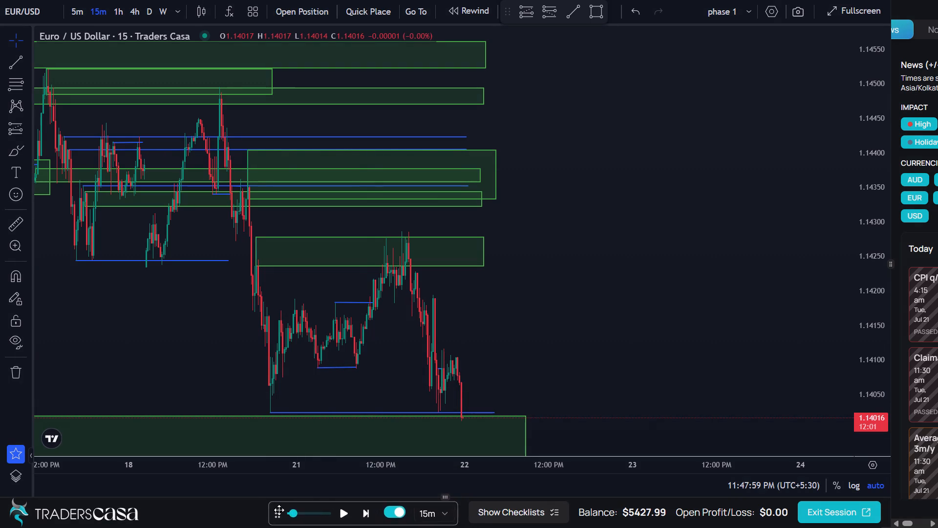
left_click_drag(279, 510, 293, 483)
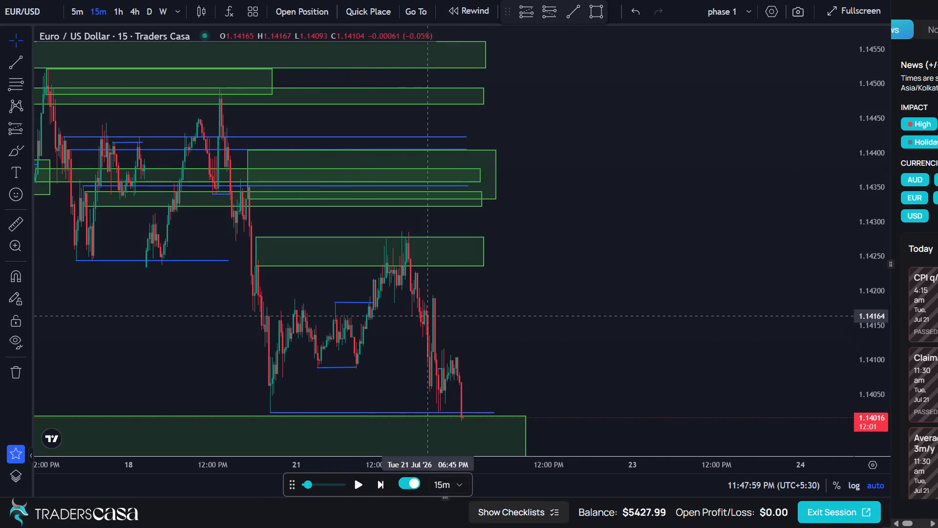
Collapse the economic news panel beside the EUR/USD chart so the chart fills the full width.
scroll(473, 316, "down", 6)
left_click_drag(473, 316, 474, 283)
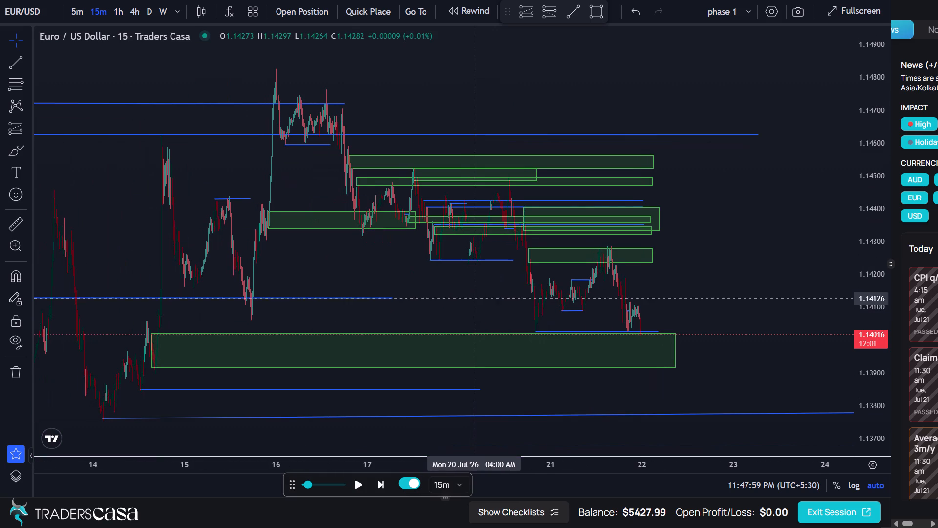
left_click_drag(474, 283, 468, 312)
left_click_drag(468, 312, 615, 263)
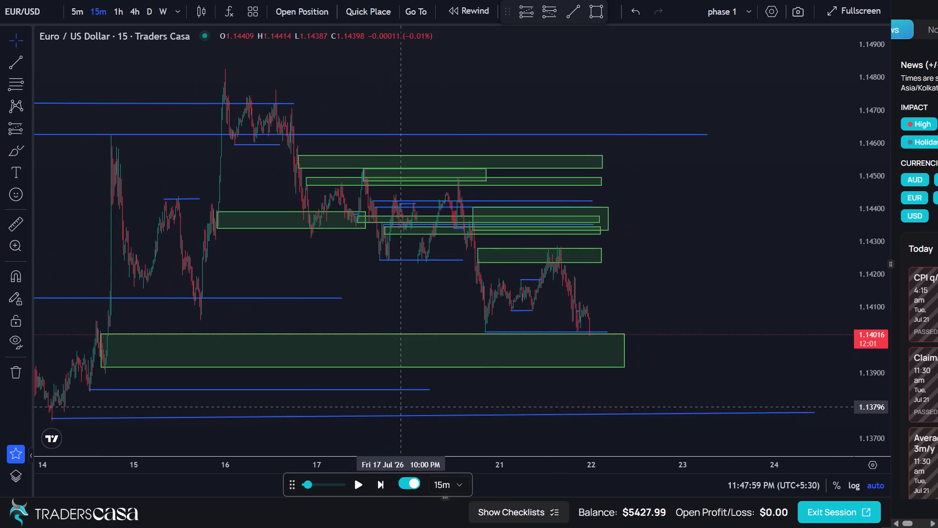
left_click_drag(615, 263, 830, 184)
left_click_drag(891, 130, 937, 119)
scroll(740, 132, "up", 1)
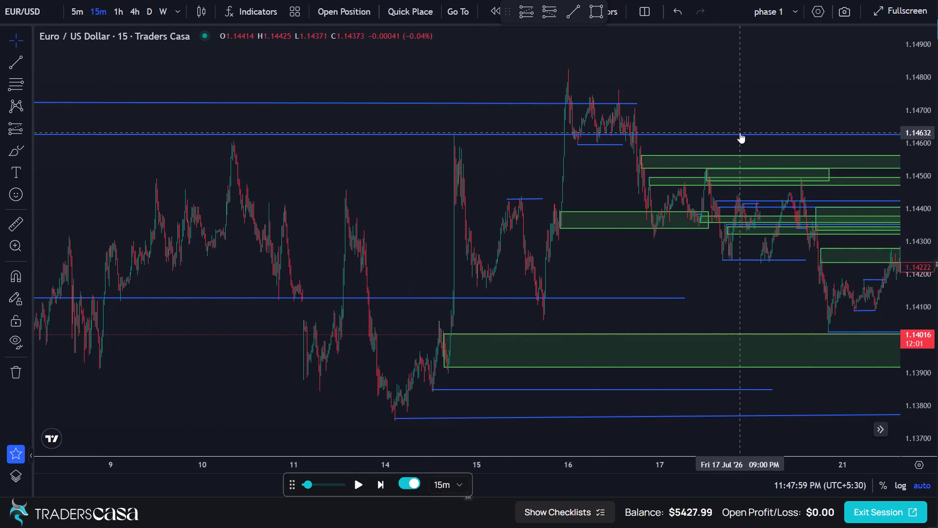
scroll(740, 132, "up", 2)
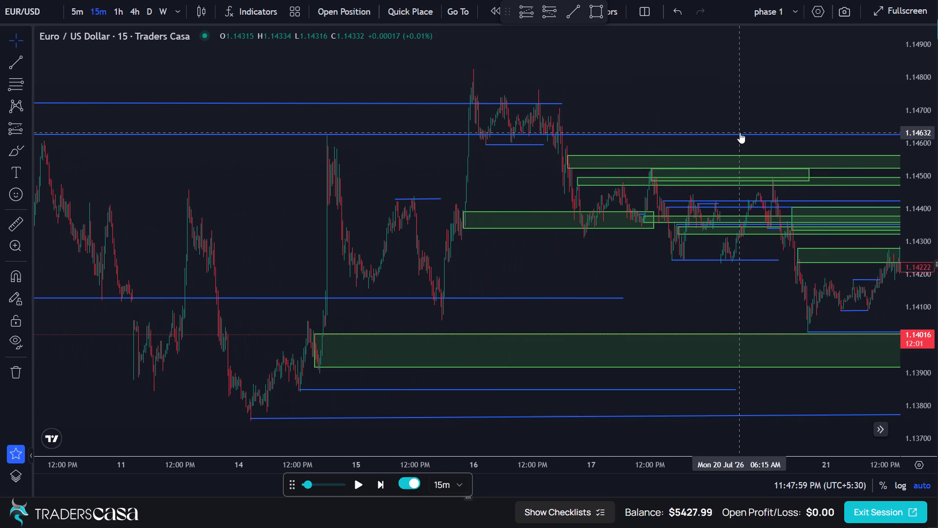
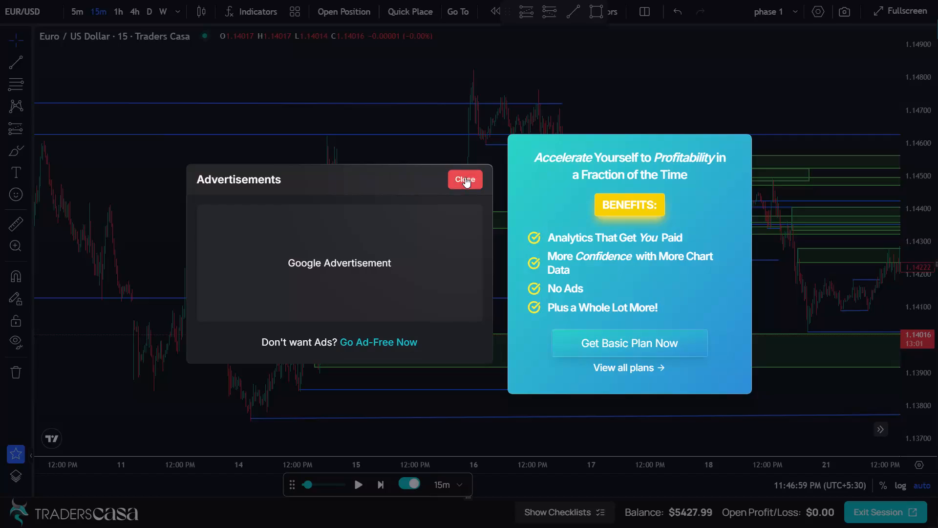
Dismiss the advertisement overlay covering the EUR/USD chart.
left_click(465, 177)
Examine the most recent EUR/USD 15-minute candles against the marked zones and levels, from 17 July to the latest candle.
left_click_drag(565, 238, 565, 239)
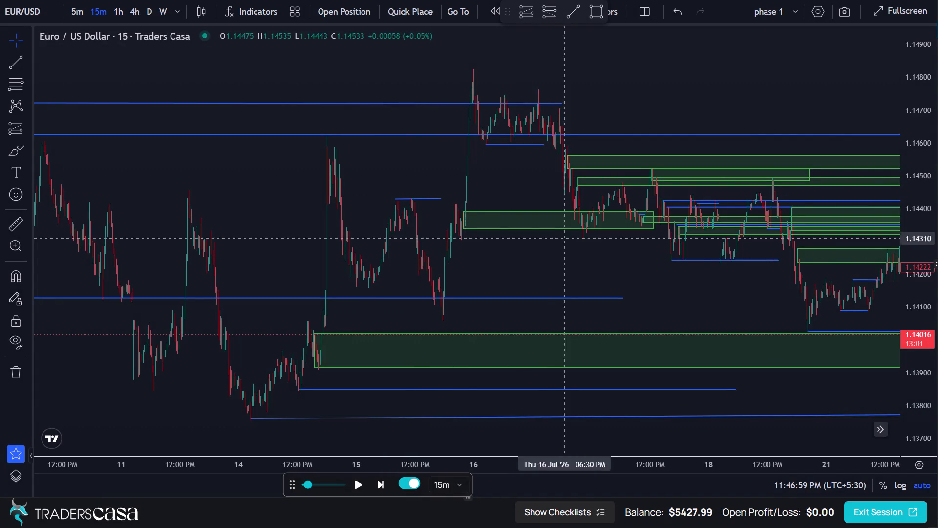
left_click_drag(565, 239, 310, 313)
left_click_drag(396, 316, 414, 181)
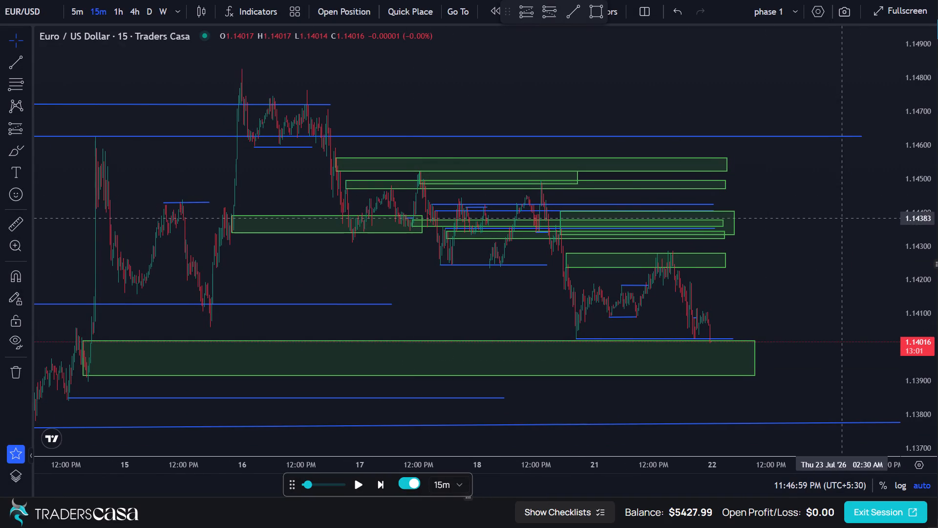
left_click(918, 224)
double_click(917, 218)
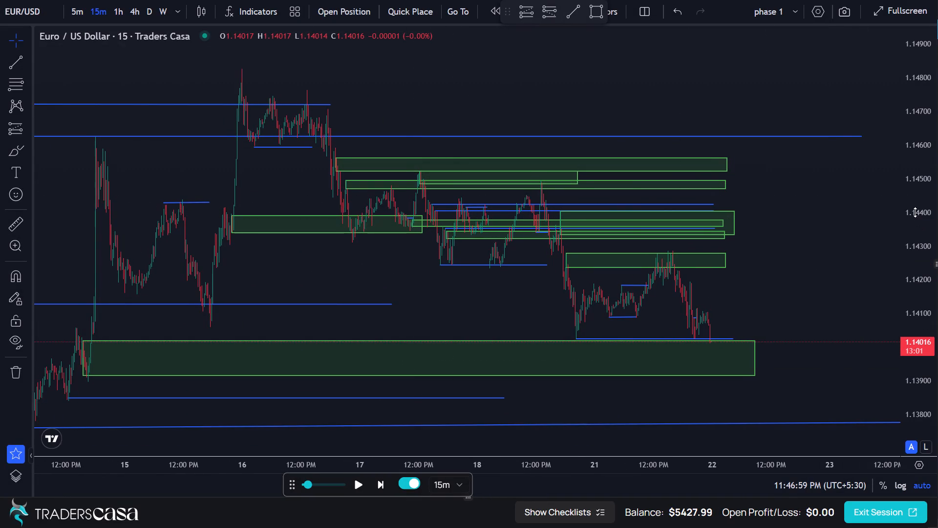
left_click(915, 212)
left_click_drag(821, 233, 781, 348)
scroll(737, 340, "up", 4)
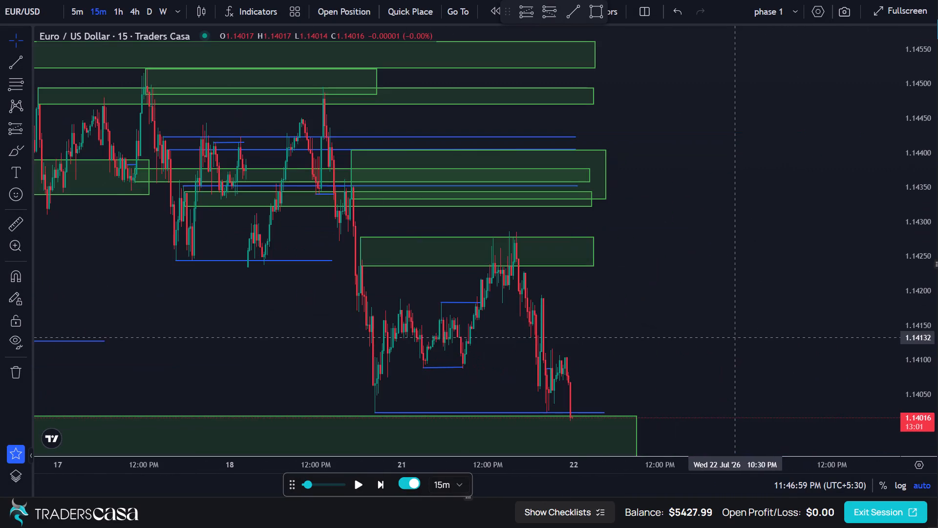
scroll(659, 340, "down", 1)
scroll(659, 340, "up", 1)
scroll(659, 340, "down", 2)
scroll(659, 340, "up", 3)
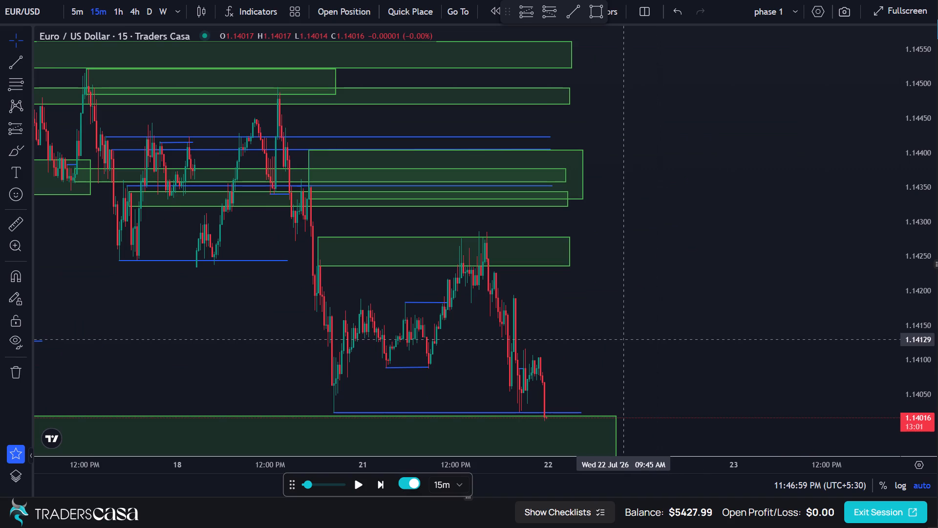
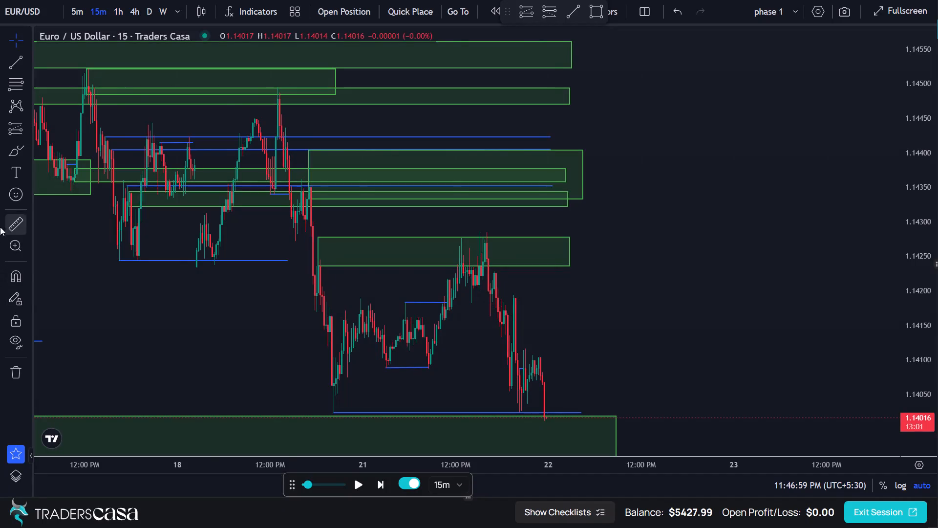
Examine the EUR/USD 15-minute candles from 20 July to the latest candle against the marked zones and levels.
left_click_drag(226, 317, 145, 342)
scroll(190, 332, "up", 1)
scroll(190, 332, "down", 1)
scroll(190, 332, "up", 4)
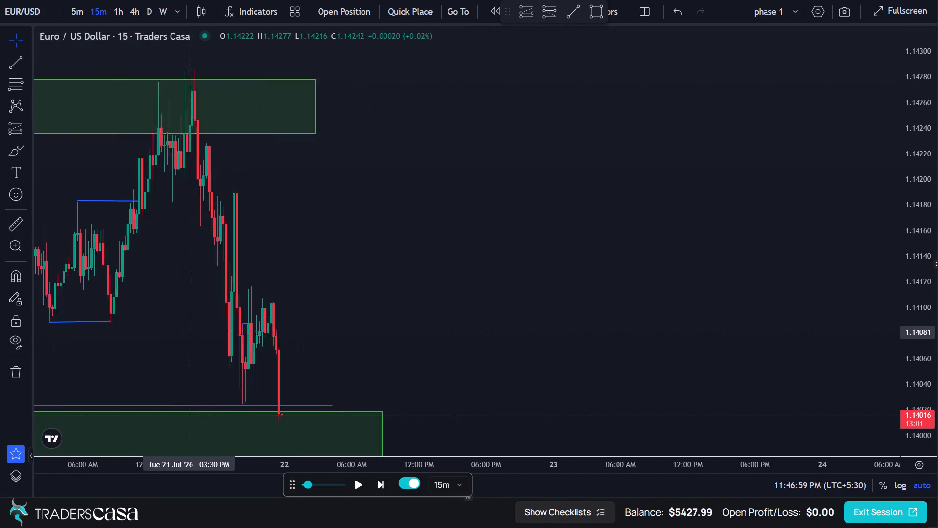
scroll(190, 332, "up", 1)
left_click_drag(240, 304, 540, 149)
left_click(692, 184)
left_click_drag(694, 182, 661, 364)
right_click_drag(661, 344, 653, 396)
left_click_drag(661, 344, 653, 396)
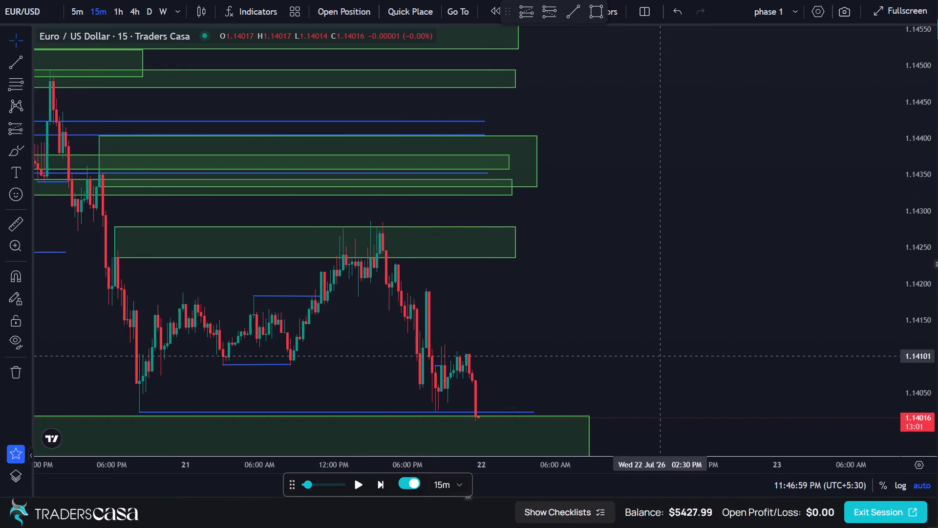
right_click_drag(653, 396, 602, 321)
left_click_drag(653, 396, 602, 321)
left_click_drag(470, 332, 575, 337)
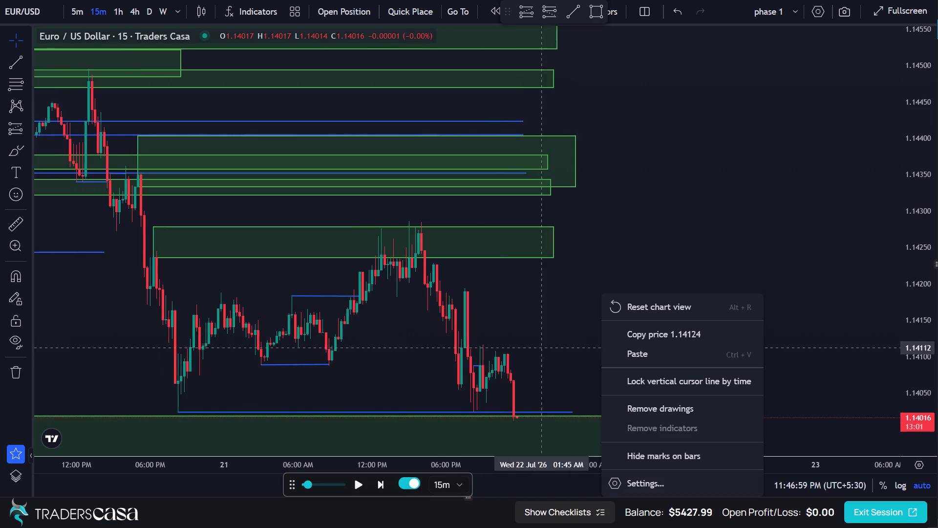
left_click(530, 322)
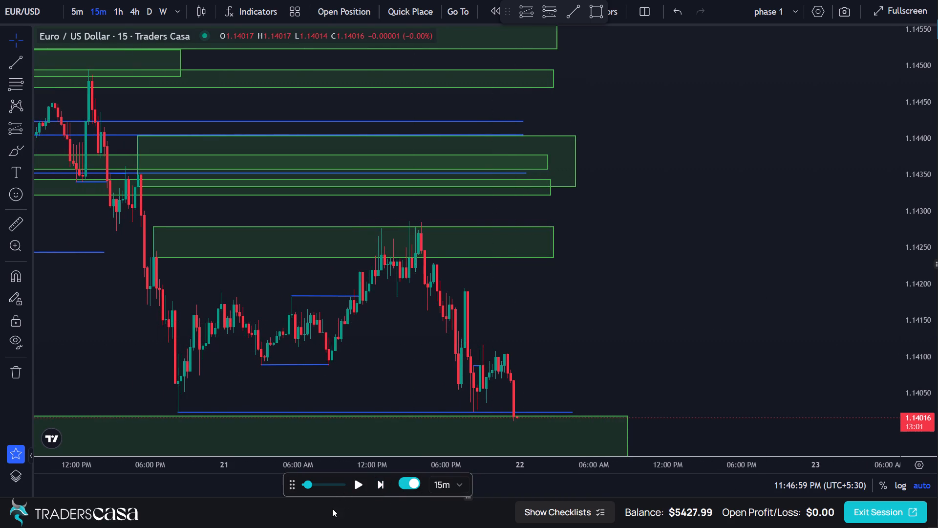
Advance the EUR/USD replay by one 15-minute candle.
left_click(379, 483)
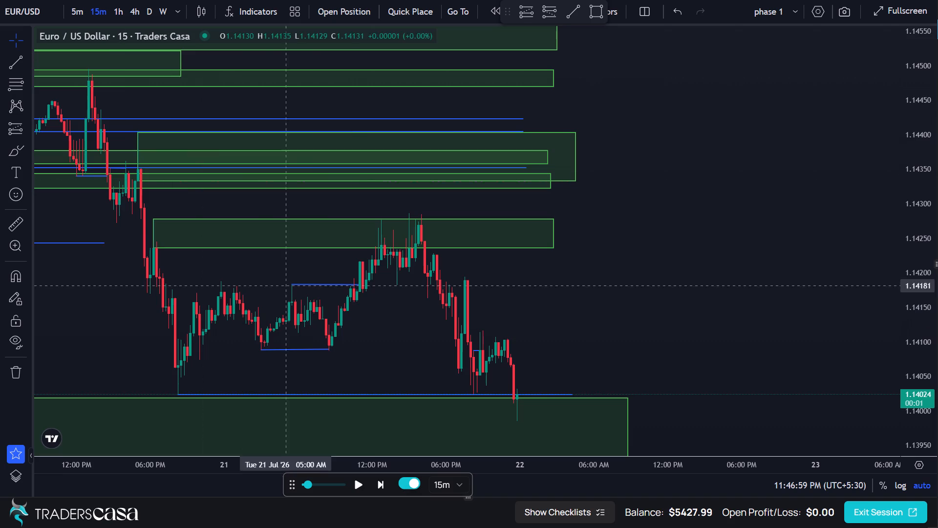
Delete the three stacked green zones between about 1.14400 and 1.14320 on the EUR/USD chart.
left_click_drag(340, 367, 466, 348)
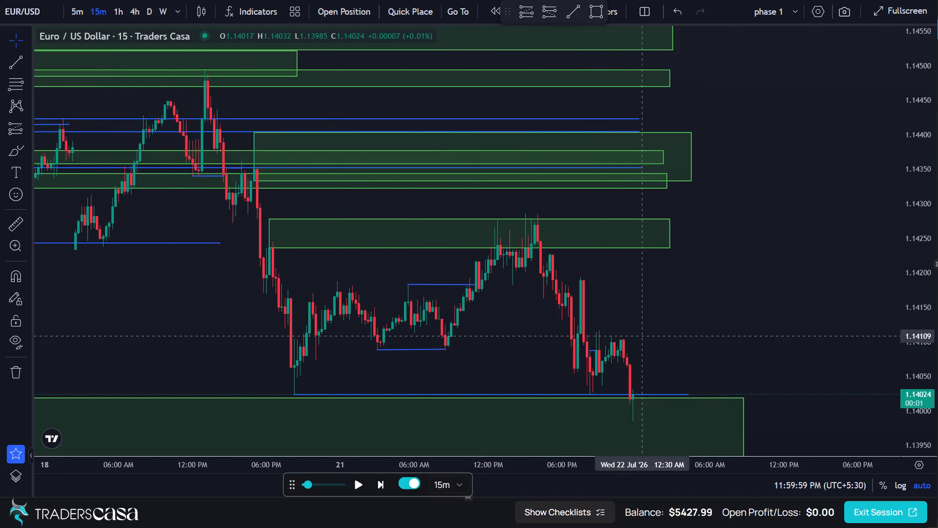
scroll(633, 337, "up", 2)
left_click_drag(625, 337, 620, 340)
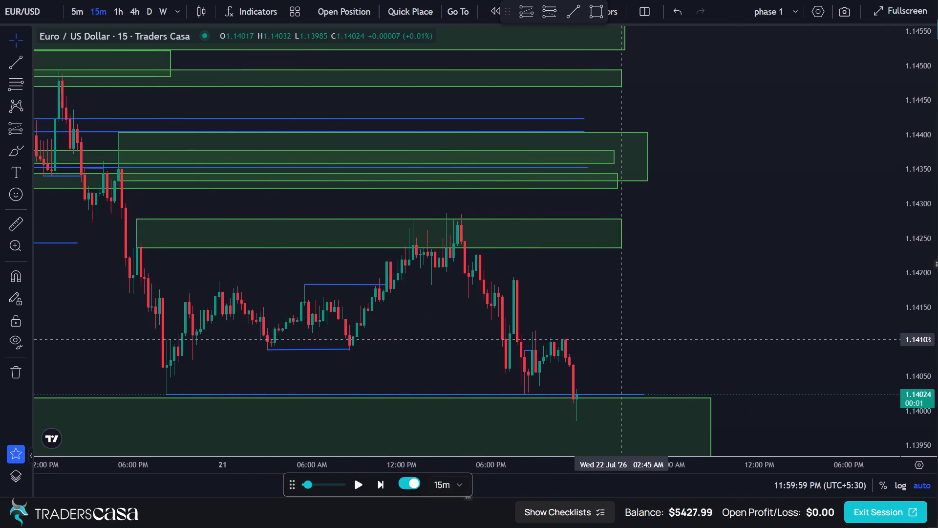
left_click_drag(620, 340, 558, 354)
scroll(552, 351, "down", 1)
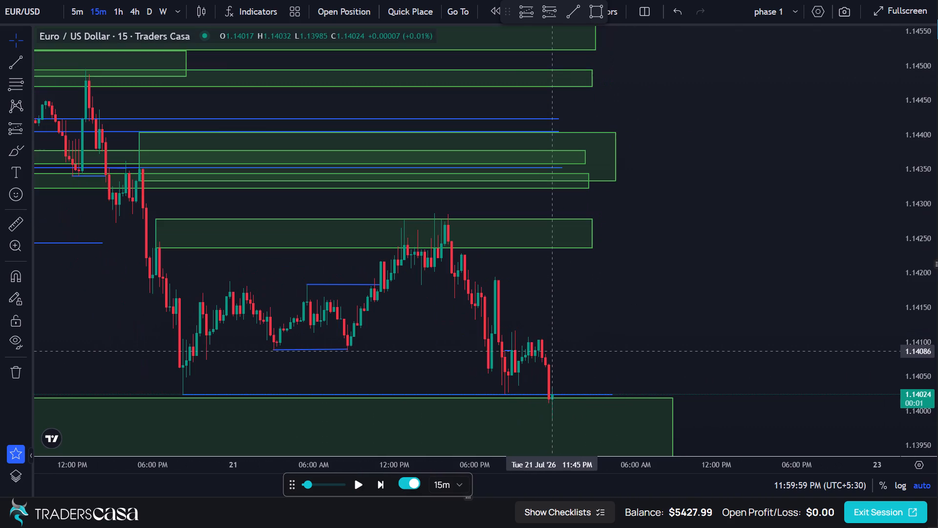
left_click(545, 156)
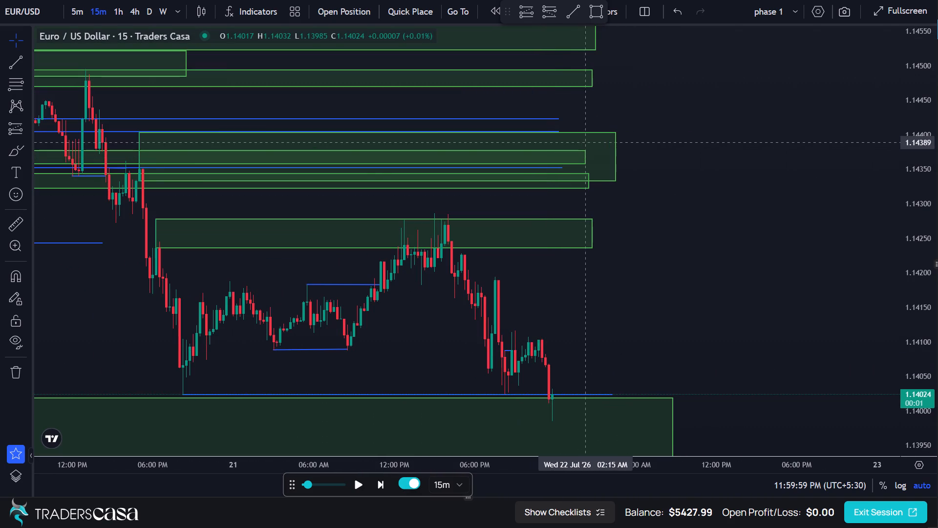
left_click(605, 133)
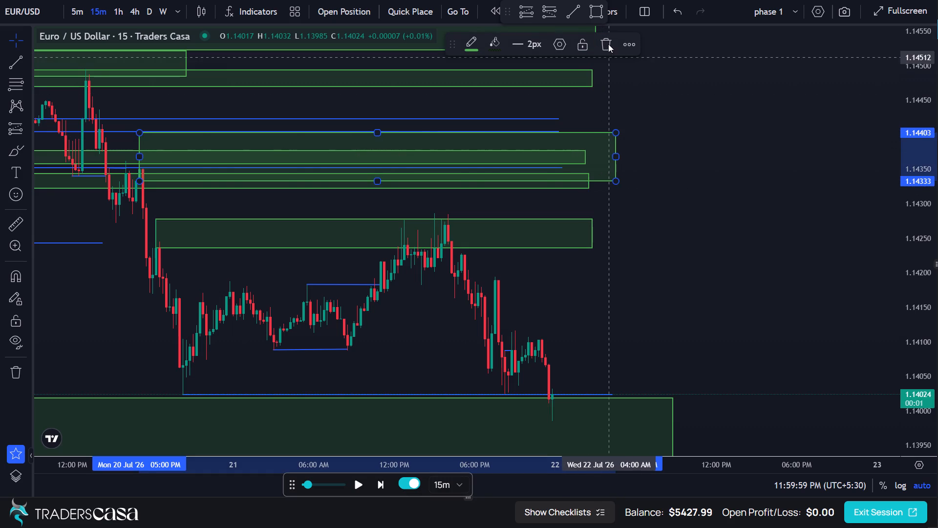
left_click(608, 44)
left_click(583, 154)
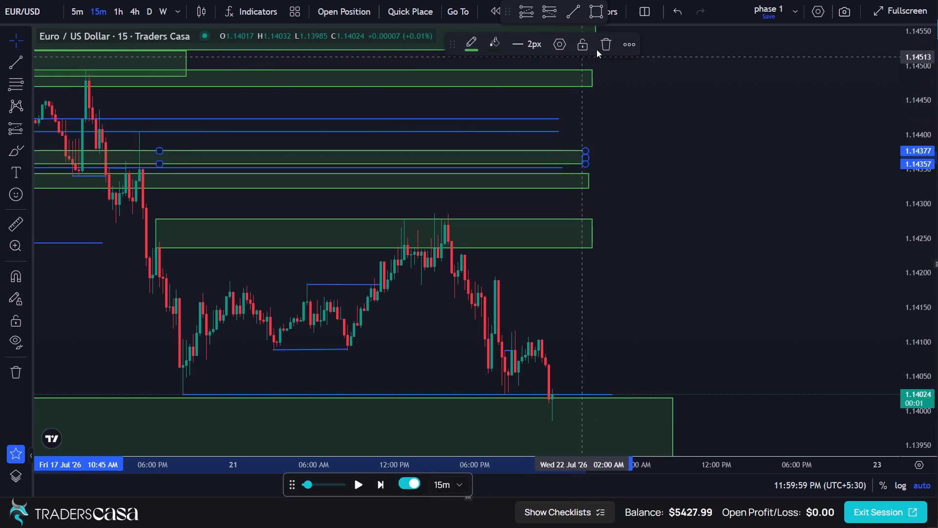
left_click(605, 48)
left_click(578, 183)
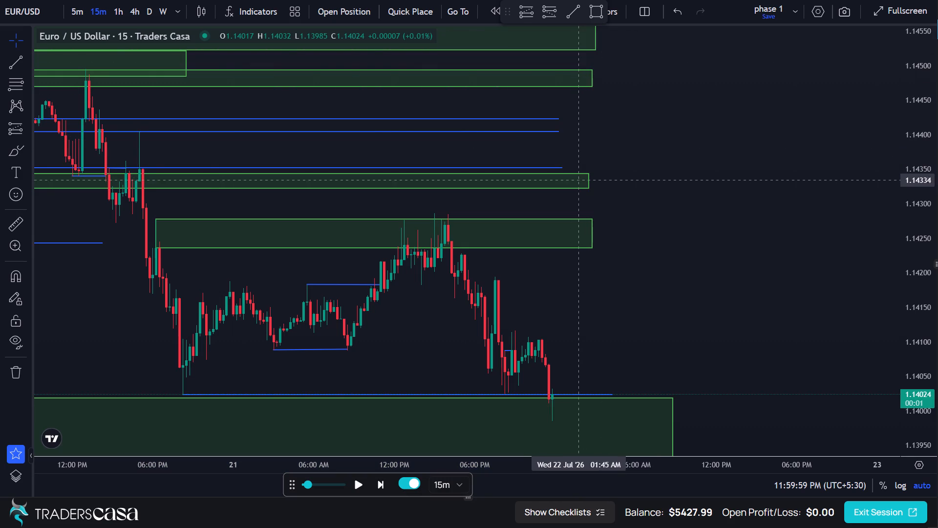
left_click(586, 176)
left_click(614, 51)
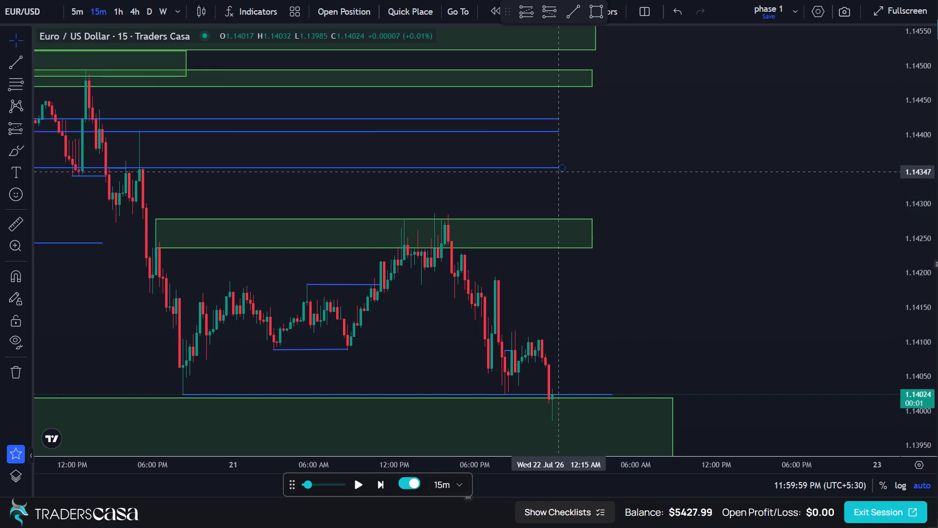
Remove all remaining zones and level lines from the EUR/USD chart.
scroll(172, 334, "down", 2)
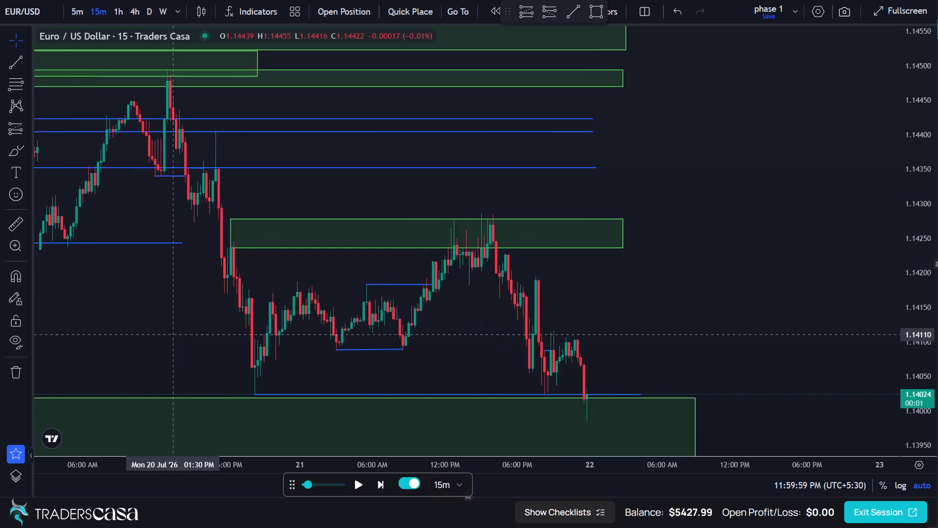
scroll(172, 334, "down", 4)
scroll(185, 331, "up", 1)
scroll(185, 331, "down", 9)
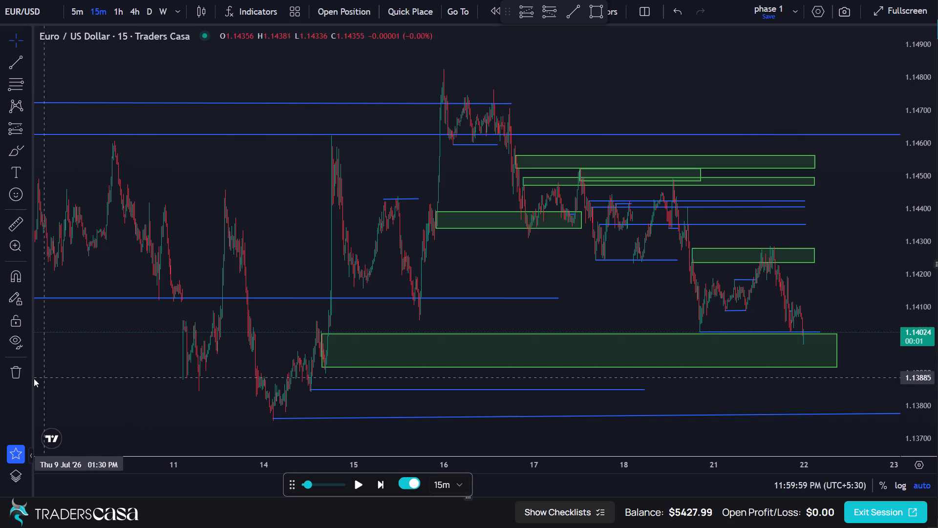
left_click(21, 375)
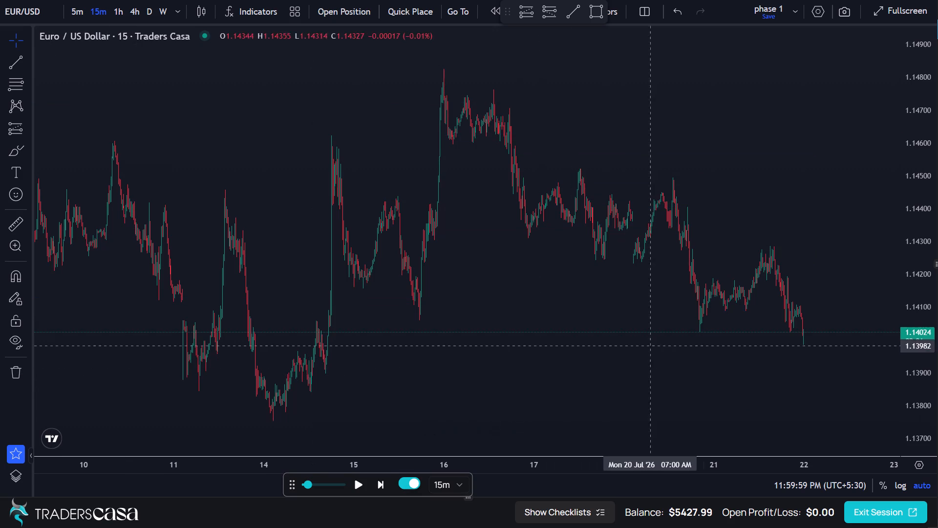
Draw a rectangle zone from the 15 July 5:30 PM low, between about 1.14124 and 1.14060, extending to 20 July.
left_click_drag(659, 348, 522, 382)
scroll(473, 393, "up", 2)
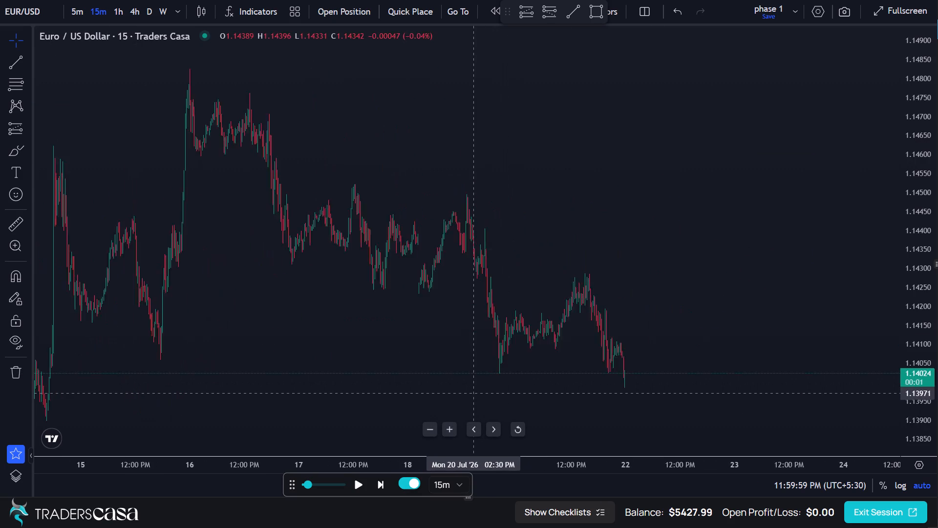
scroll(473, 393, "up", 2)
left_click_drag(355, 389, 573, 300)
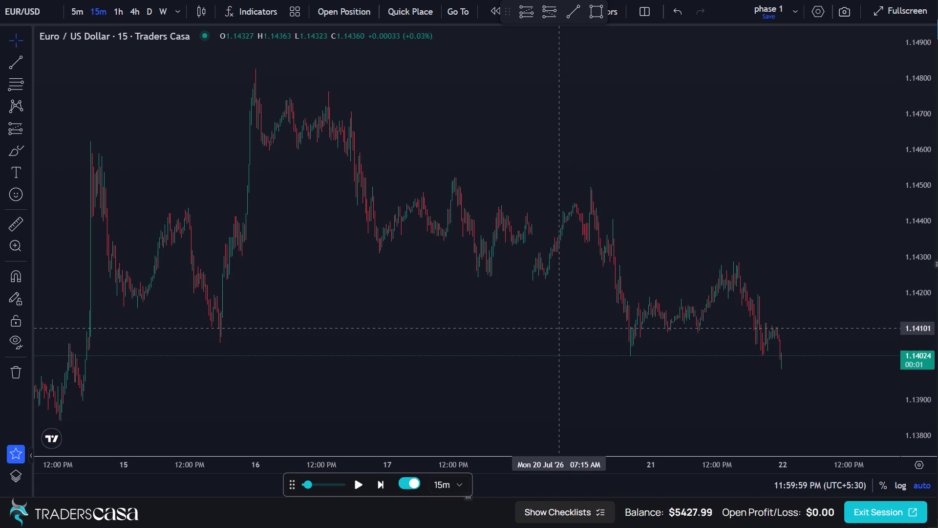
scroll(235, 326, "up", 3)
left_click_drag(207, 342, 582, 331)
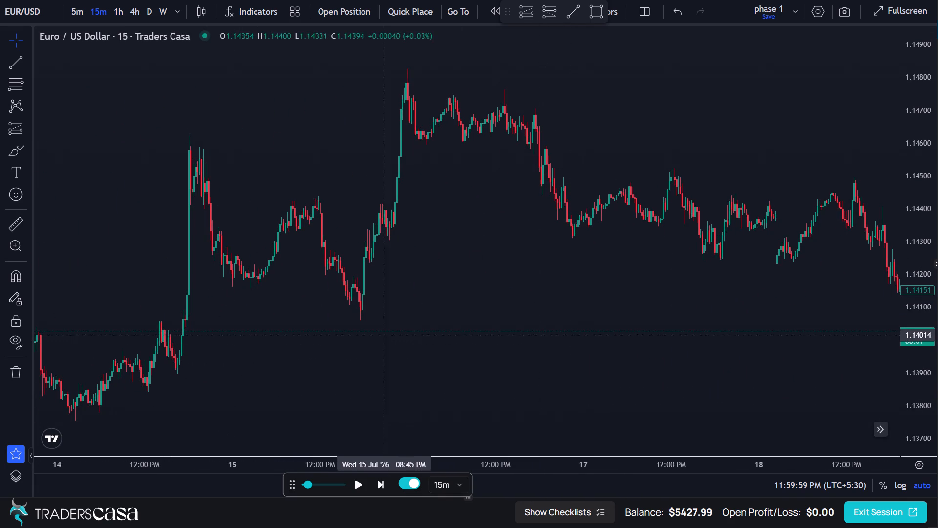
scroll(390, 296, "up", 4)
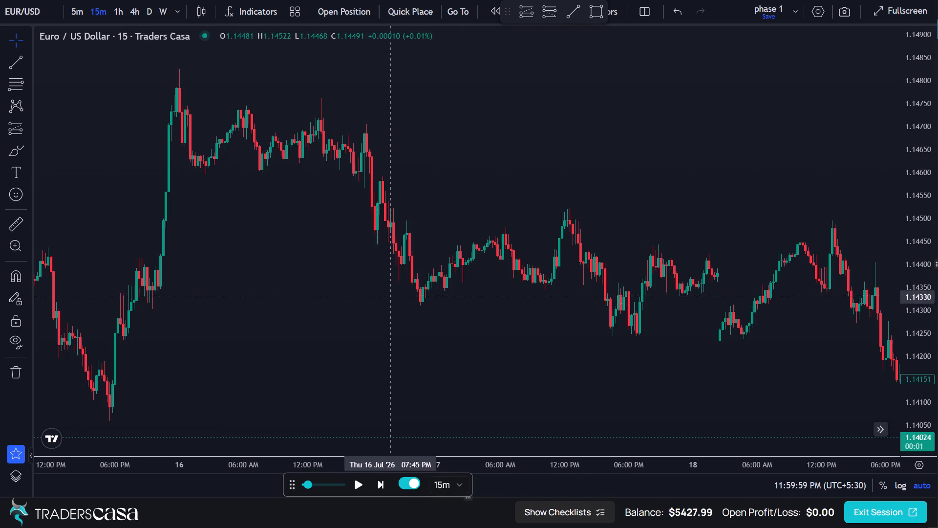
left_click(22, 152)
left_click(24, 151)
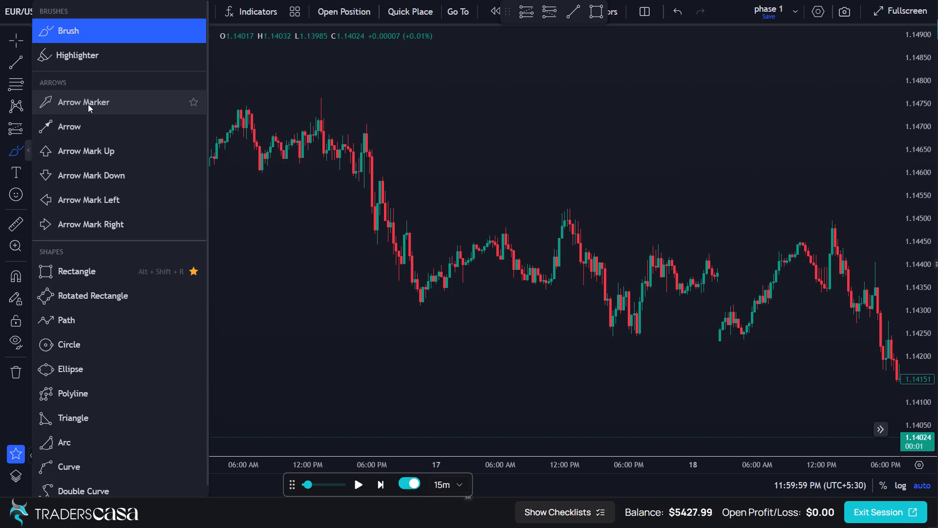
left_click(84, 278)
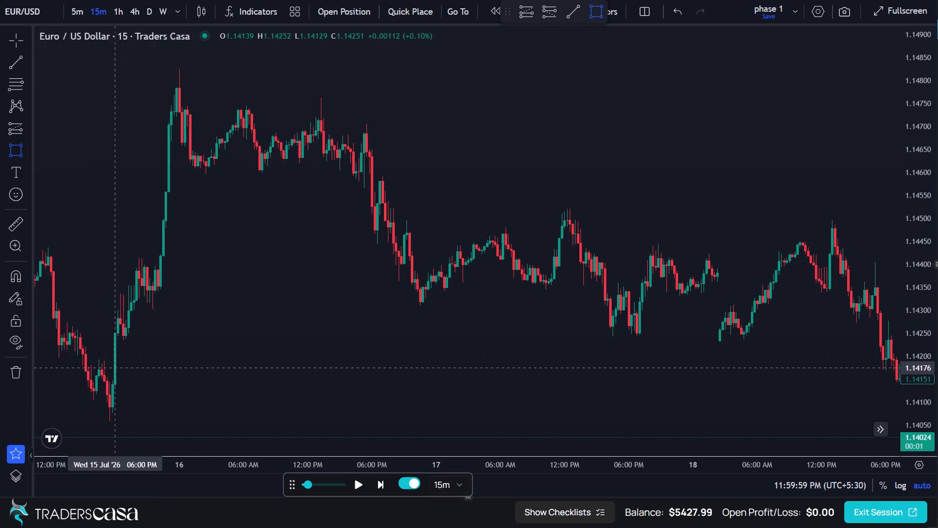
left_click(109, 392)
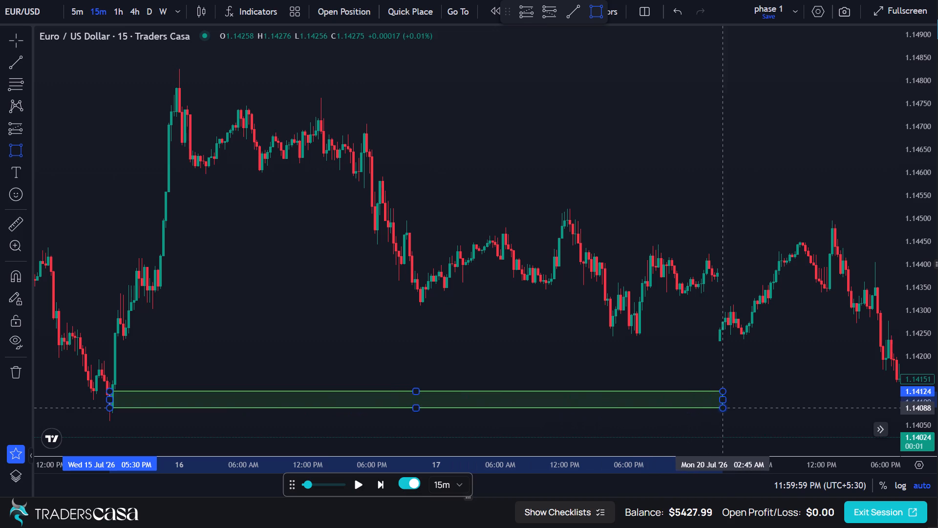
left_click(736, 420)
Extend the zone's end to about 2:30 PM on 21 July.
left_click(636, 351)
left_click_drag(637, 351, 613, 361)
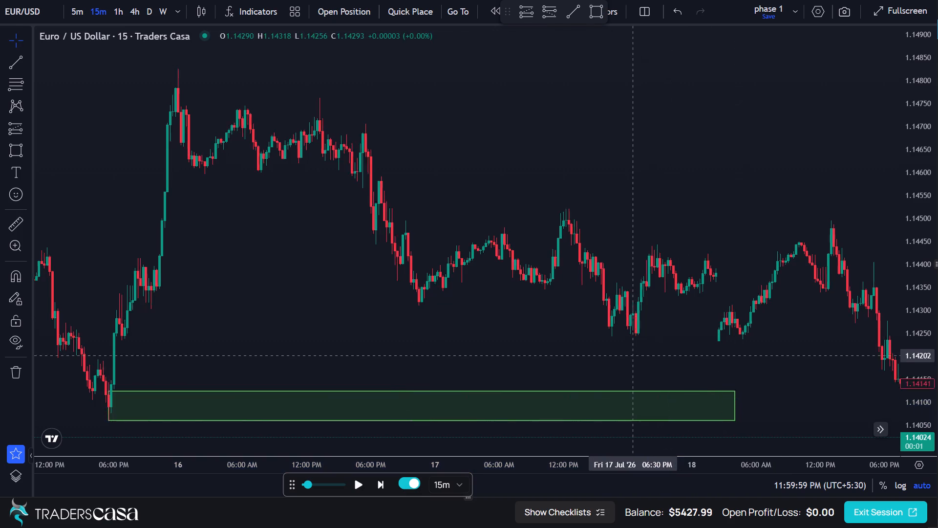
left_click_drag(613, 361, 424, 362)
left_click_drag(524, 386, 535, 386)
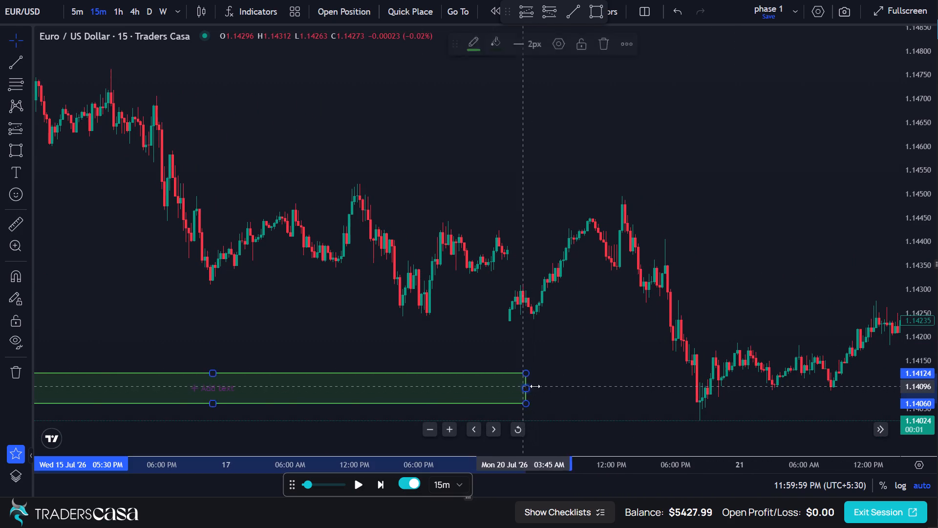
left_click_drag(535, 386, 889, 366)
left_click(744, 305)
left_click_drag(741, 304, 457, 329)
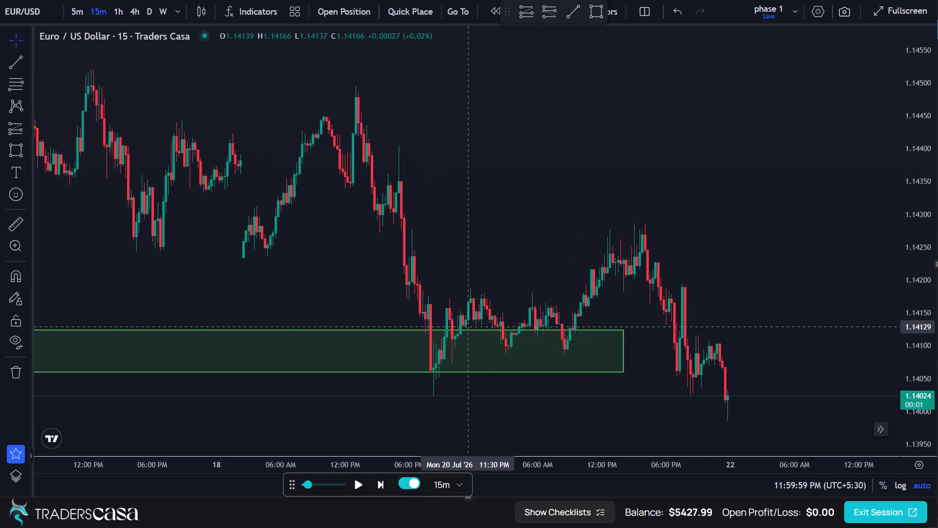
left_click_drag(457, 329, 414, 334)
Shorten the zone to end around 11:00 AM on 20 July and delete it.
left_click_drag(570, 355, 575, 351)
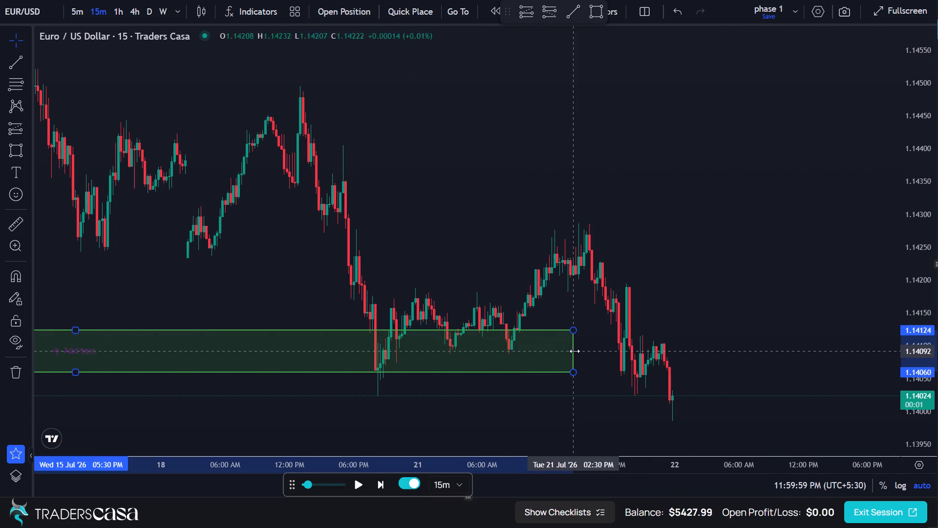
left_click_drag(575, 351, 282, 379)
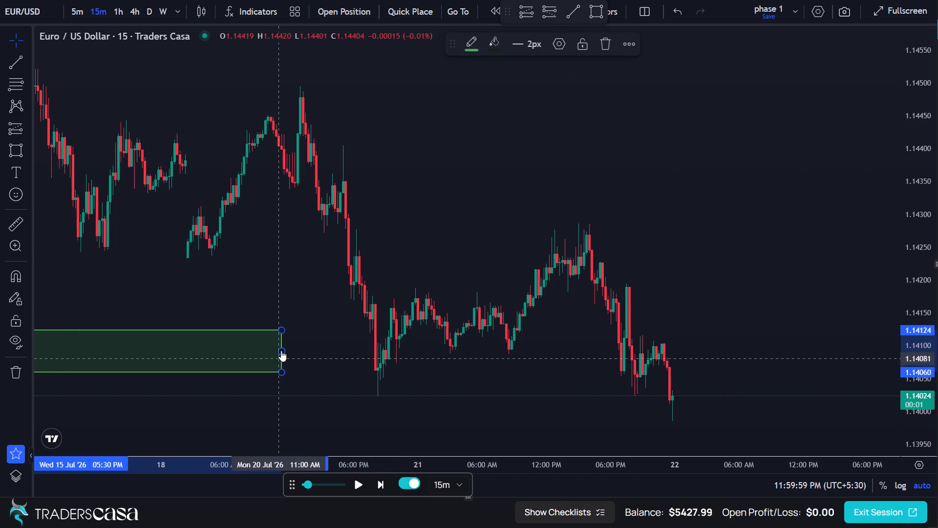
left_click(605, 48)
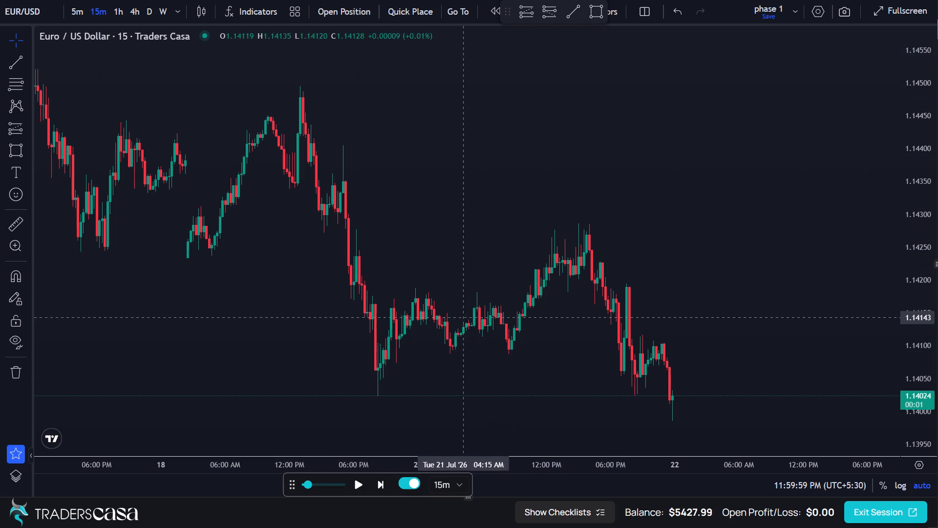
Draw a rectangle zone from 20 July 8:30 PM to 22 July 2:00 PM, between about 1.14095 and 1.14014.
scroll(472, 311, "up", 1)
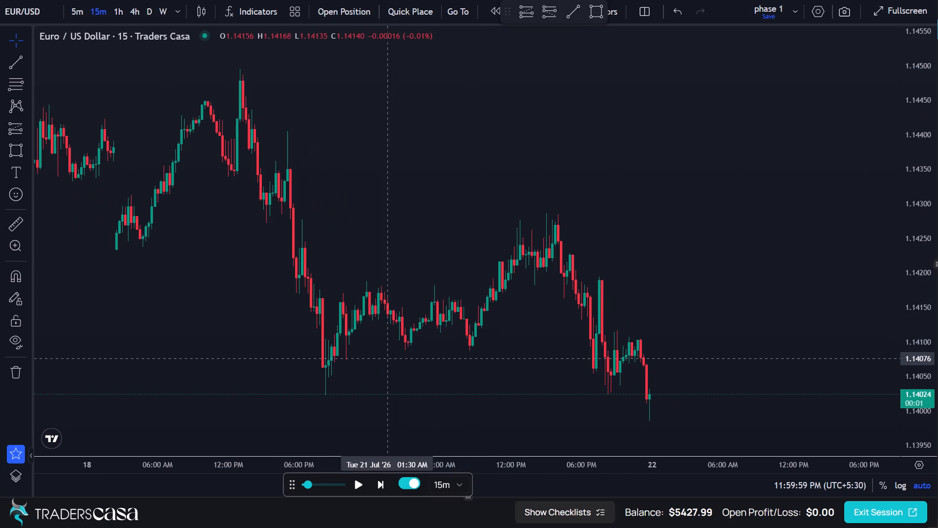
left_click(11, 154)
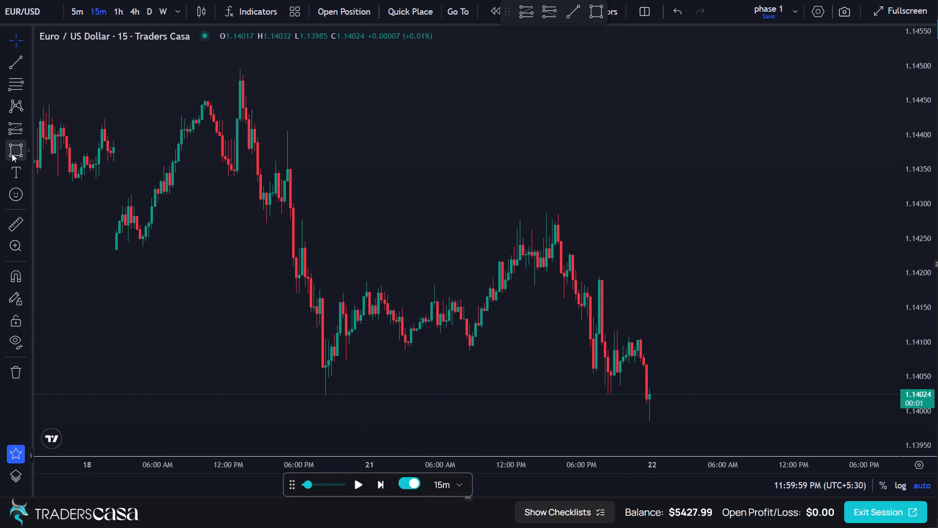
left_click(327, 345)
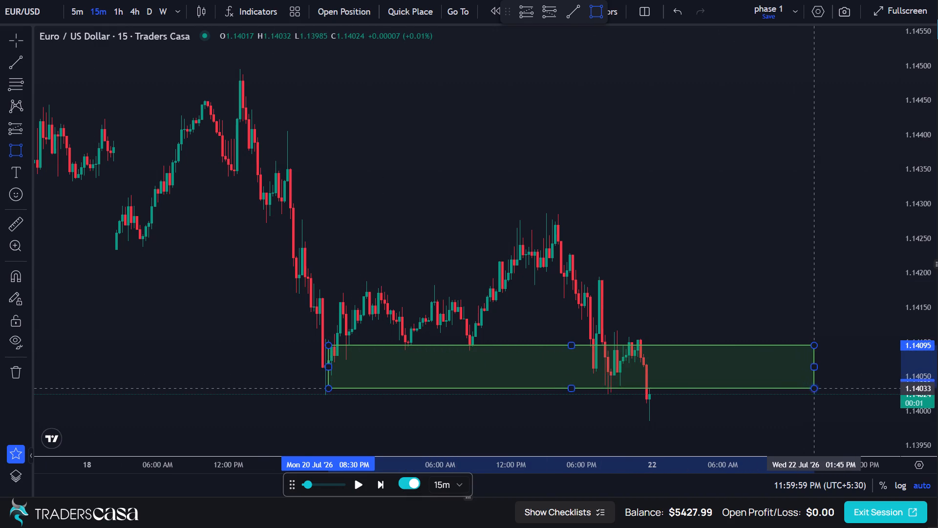
left_click(817, 401)
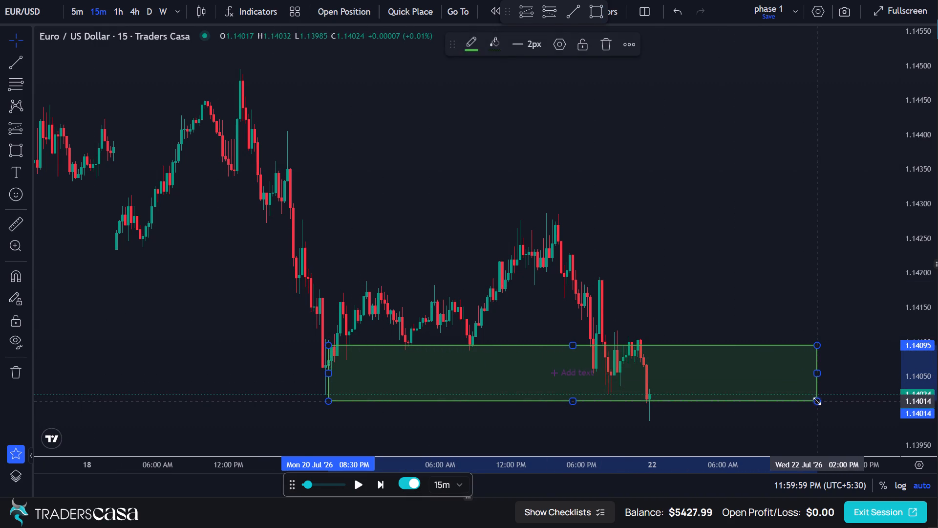
Lower the new zone's upper edge to about 1.14074.
left_click_drag(574, 343, 582, 376)
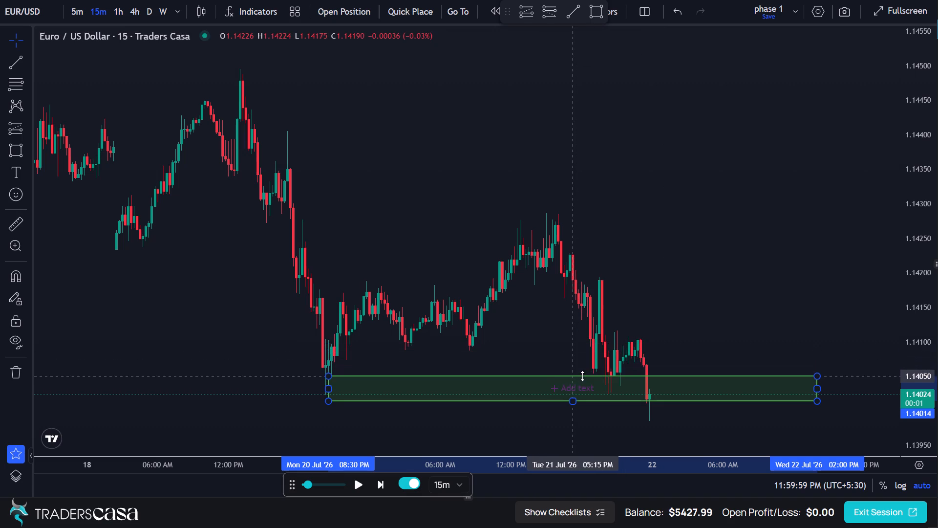
left_click_drag(582, 376, 582, 360)
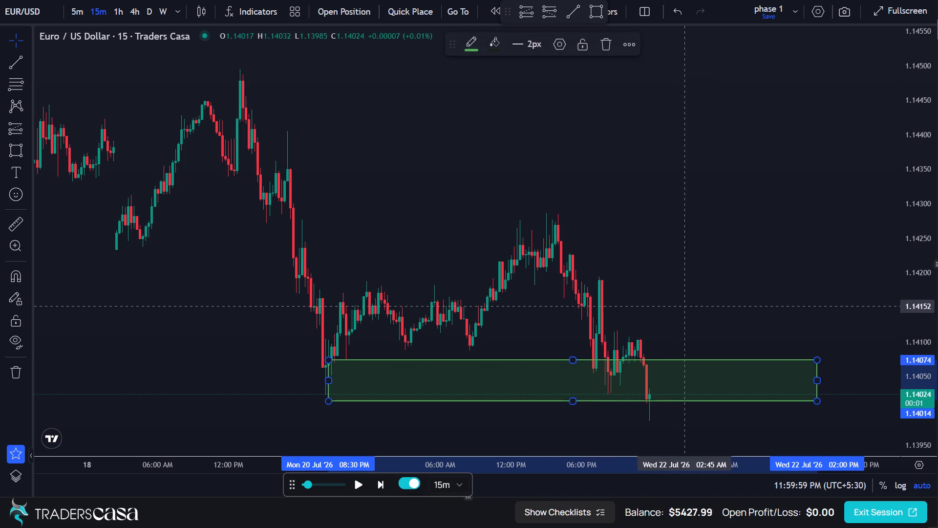
Deselect the new zone and switch the EUR/USD chart to the 5-minute timeframe.
left_click(685, 306)
scroll(636, 337, "up", 1)
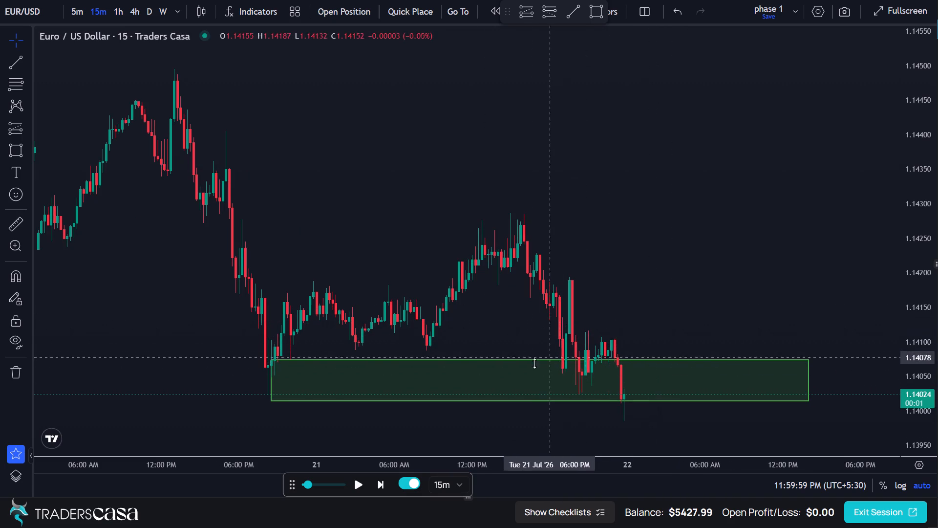
scroll(661, 320, "up", 1)
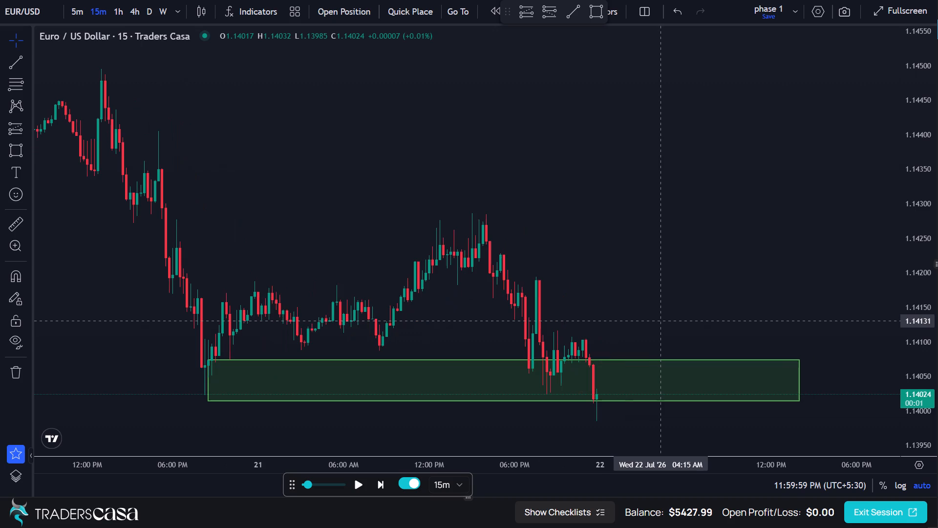
scroll(660, 321, "up", 1)
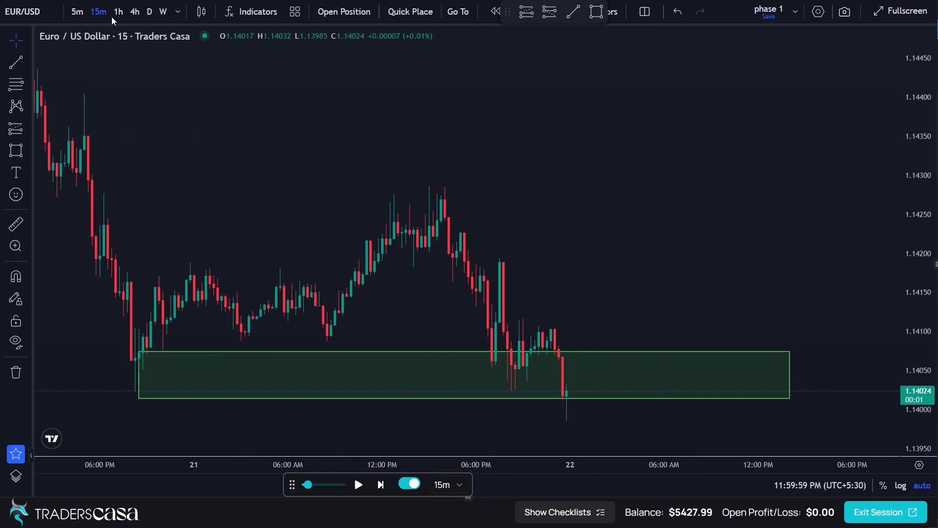
left_click(81, 13)
Examine the wider 5-minute price history from about 9 to 22 July leading into the green zone.
scroll(556, 214, "down", 2)
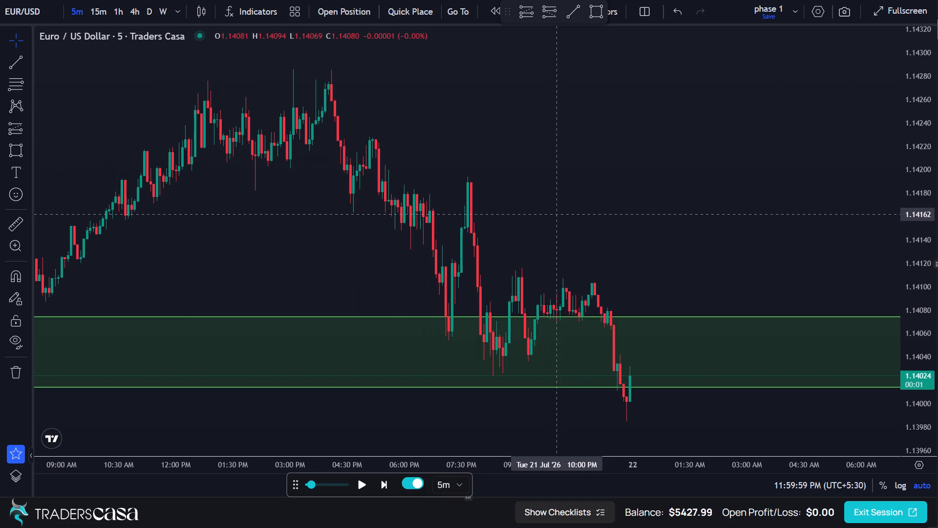
scroll(562, 219, "down", 4)
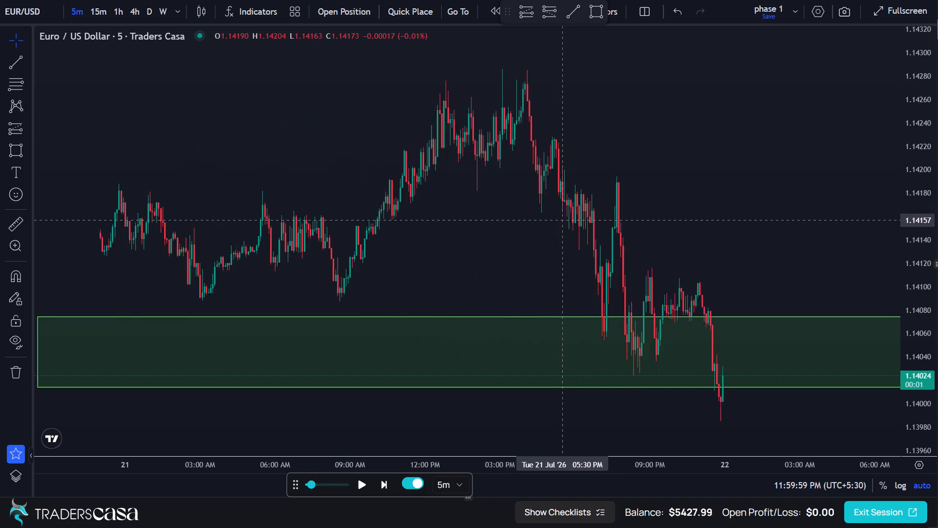
scroll(563, 220, "down", 3)
scroll(563, 220, "up", 1)
scroll(563, 220, "down", 18)
scroll(563, 219, "up", 2)
scroll(563, 219, "down", 5)
scroll(563, 219, "up", 1)
scroll(563, 219, "down", 9)
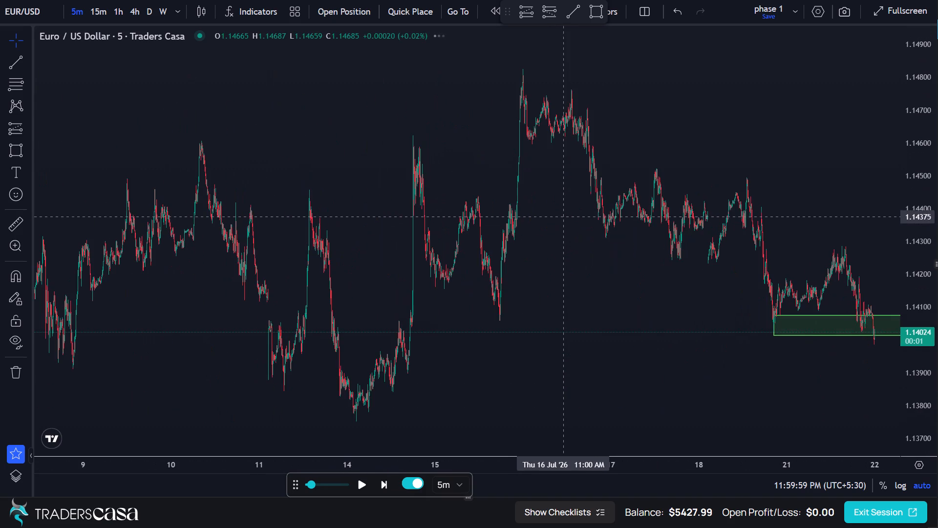
scroll(563, 216, "down", 6)
left_click_drag(557, 266, 801, 116)
left_click_drag(531, 171, 271, 153)
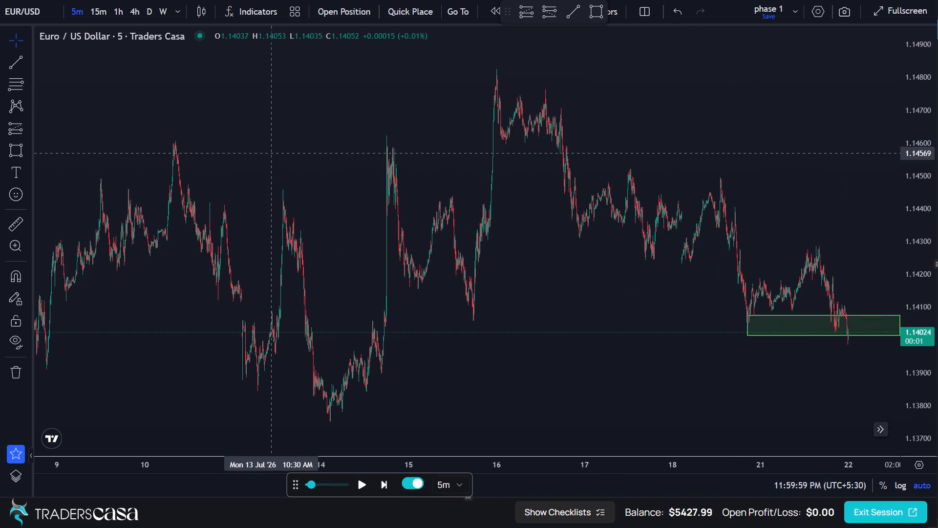
left_click_drag(687, 121, 505, 159)
left_click_drag(672, 135, 550, 172)
Examine the latest 5-minute candles of 21 July closely where price meets the green zone.
scroll(544, 163, "up", 5)
scroll(544, 163, "down", 2)
scroll(544, 163, "up", 2)
scroll(544, 163, "down", 1)
left_click_drag(387, 223, 612, 224)
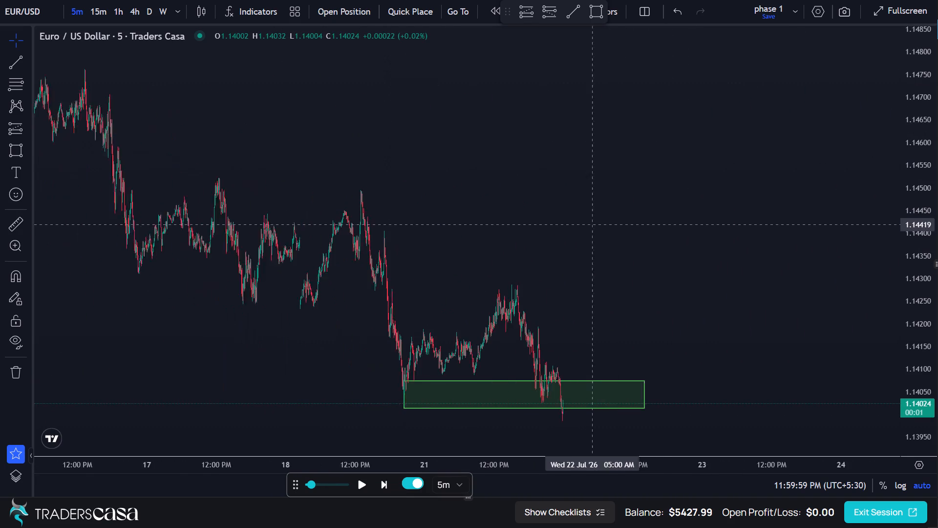
left_click_drag(612, 224, 616, 224)
scroll(612, 230, "up", 9)
left_click_drag(436, 231, 692, 224)
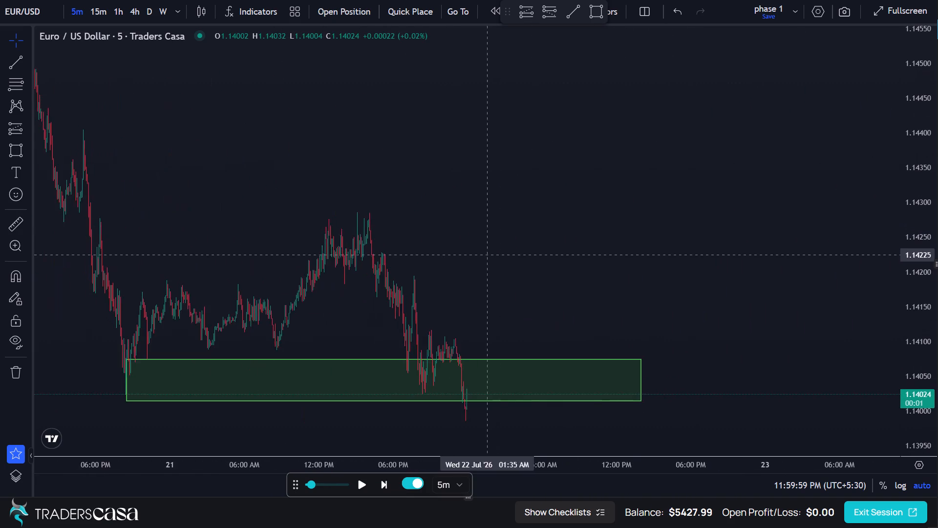
scroll(482, 255, "down", 1)
scroll(482, 255, "up", 3)
left_click_drag(467, 255, 644, 252)
scroll(596, 263, "up", 4)
scroll(596, 263, "down", 2)
scroll(596, 263, "up", 1)
scroll(596, 263, "down", 6)
scroll(596, 263, "up", 3)
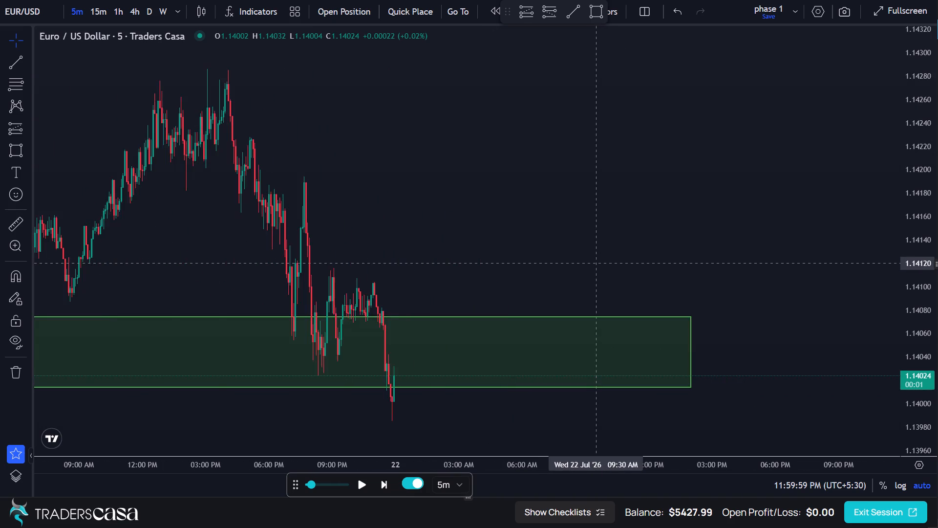
scroll(596, 263, "up", 3)
left_click_drag(355, 255, 696, 238)
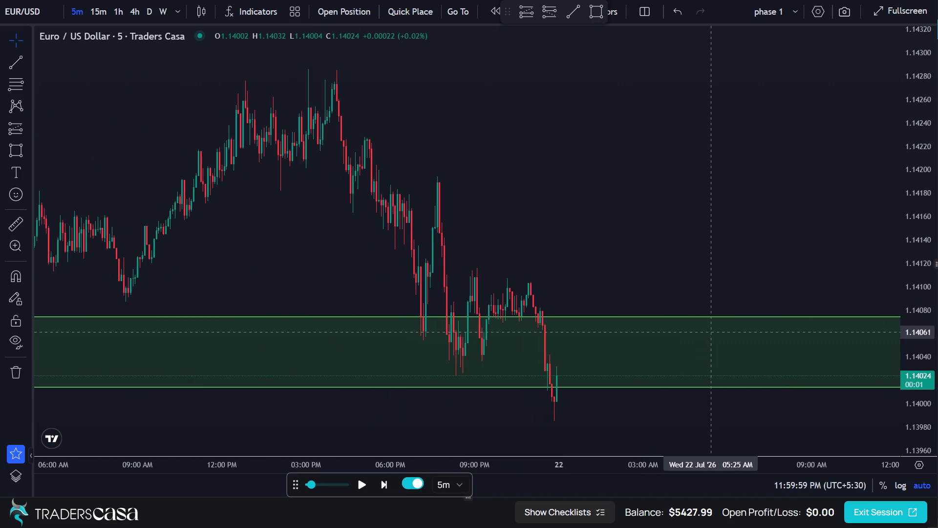
scroll(568, 374, "up", 4)
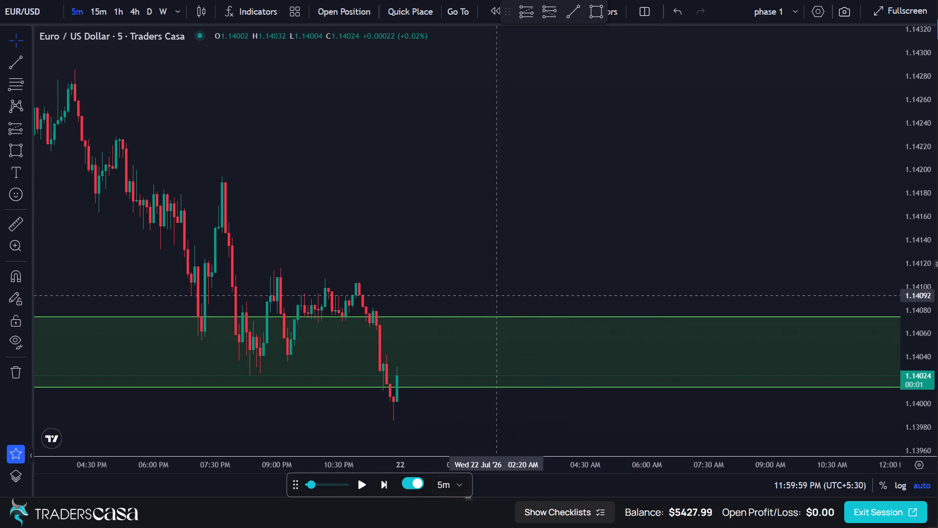
left_click_drag(469, 253, 426, 289)
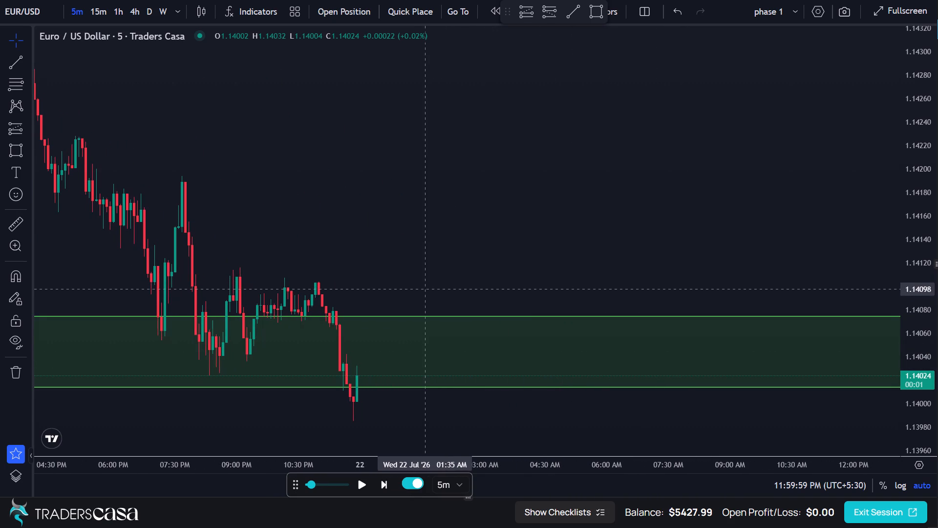
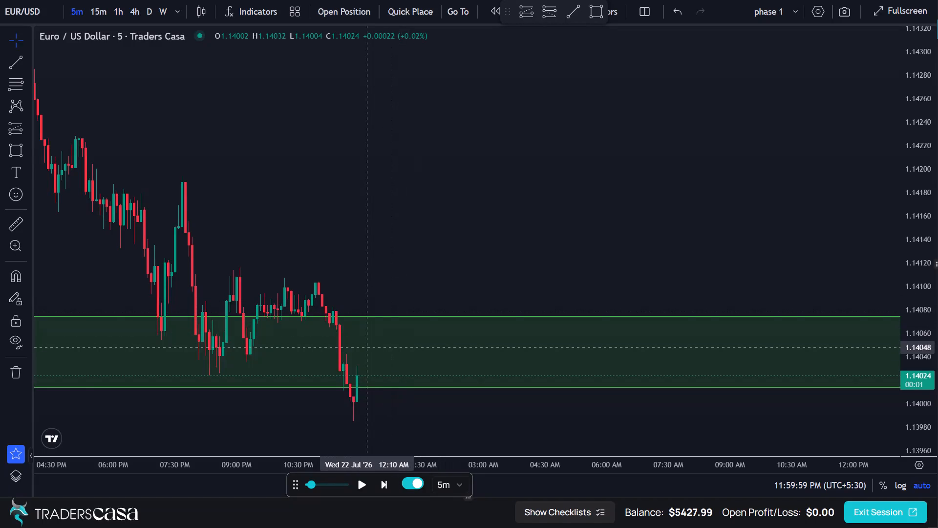
Draw a long position at the latest 5-minute candle with entry 1.14024, target about 1.14100 and stop about 1.13983.
scroll(366, 344, "up", 1)
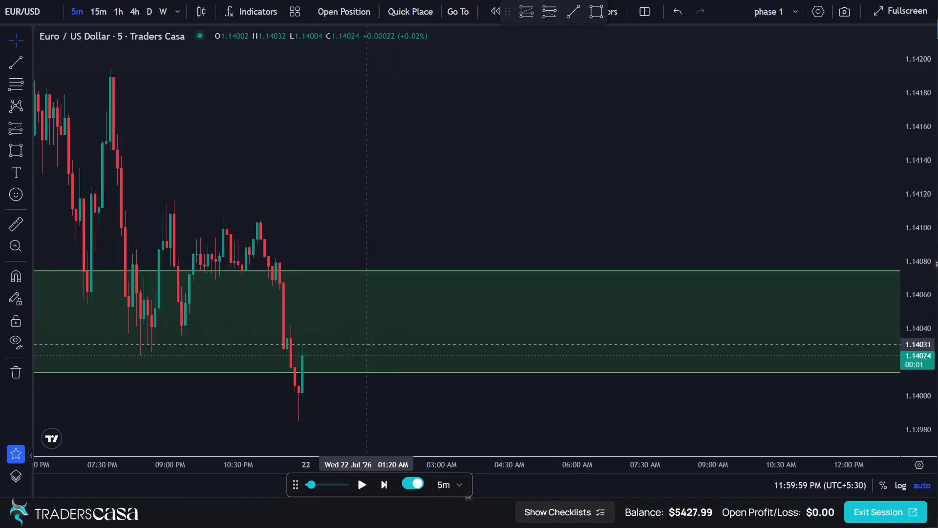
scroll(366, 344, "up", 1)
left_click_drag(305, 227, 495, 227)
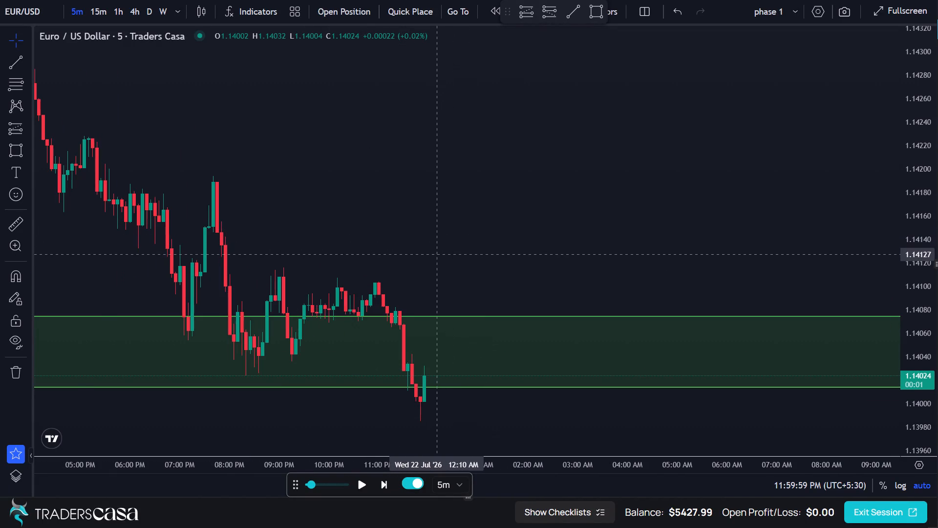
scroll(436, 254, "up", 1)
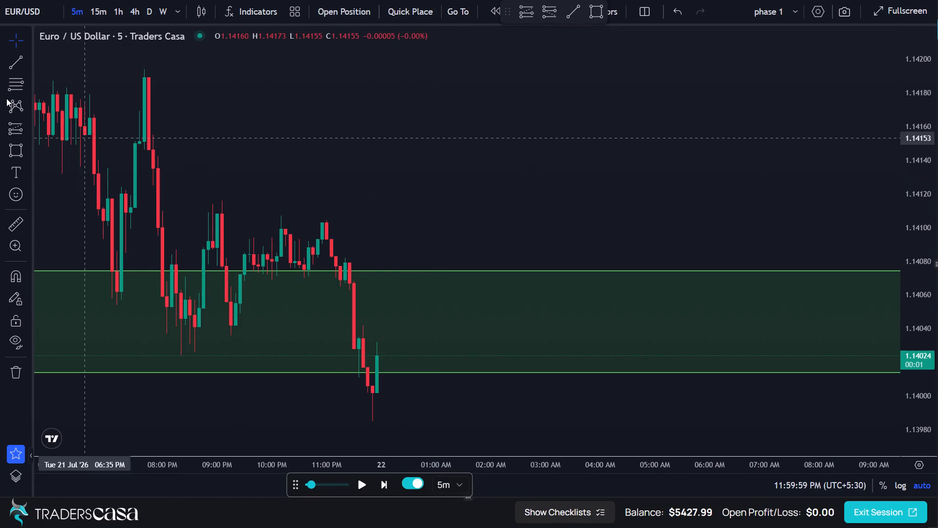
left_click(16, 127)
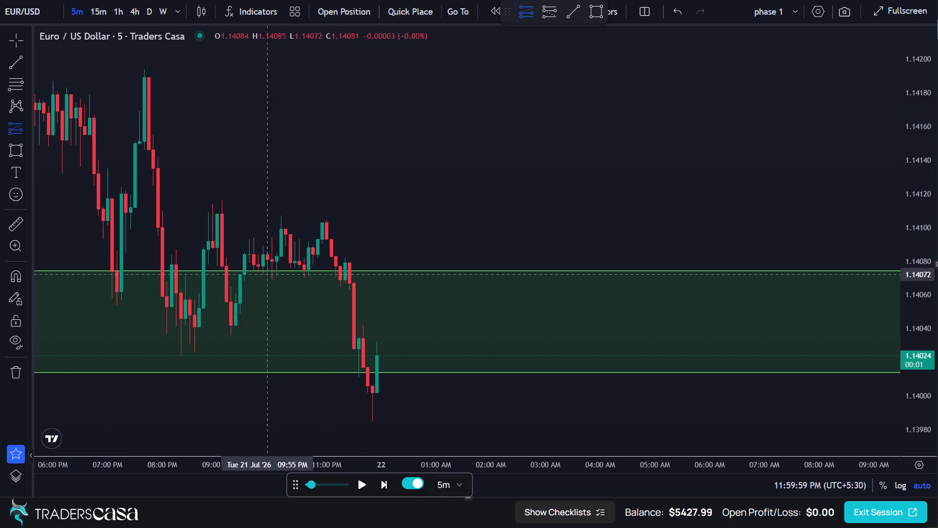
left_click(380, 356)
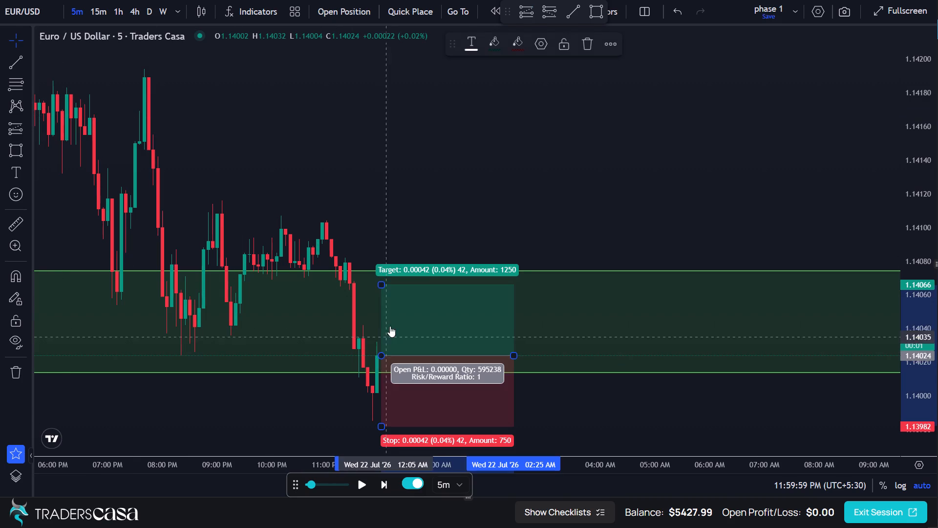
left_click_drag(381, 282, 386, 228)
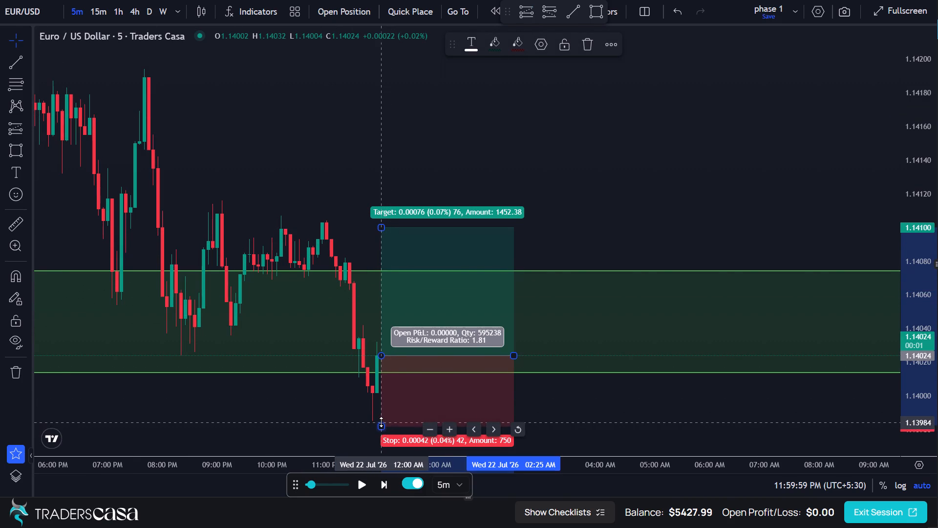
left_click(381, 422)
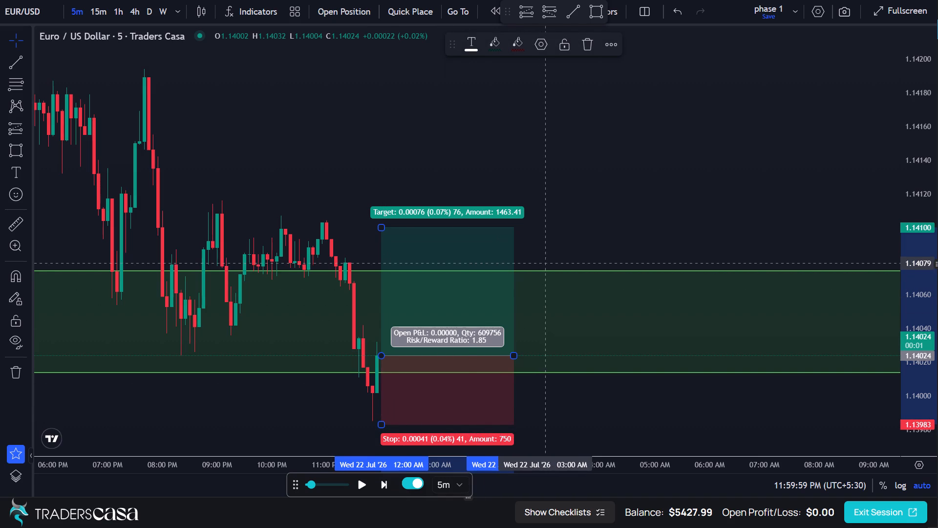
Place a market buy trade at 1.14024 with take profit 1.141, stop loss 1.13983 and 1% risk.
left_click(341, 10)
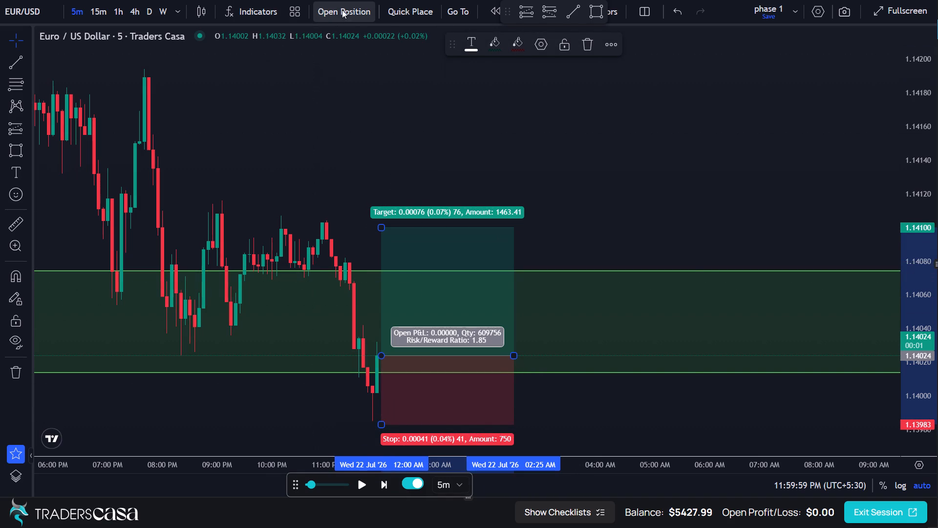
left_click(442, 438)
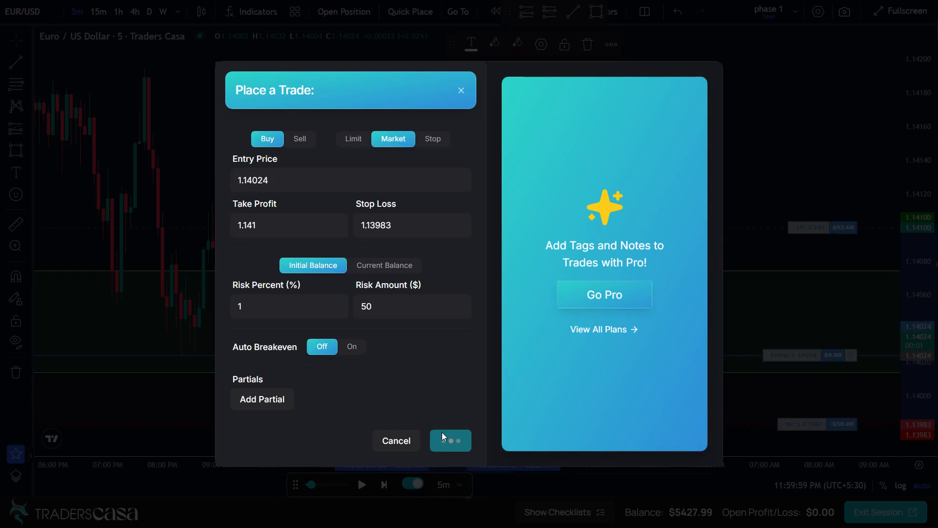
Advance the replay candle by candle on 5 minutes to 02:34:59 AM on 22 July to play out the open buy trade.
left_click(383, 485)
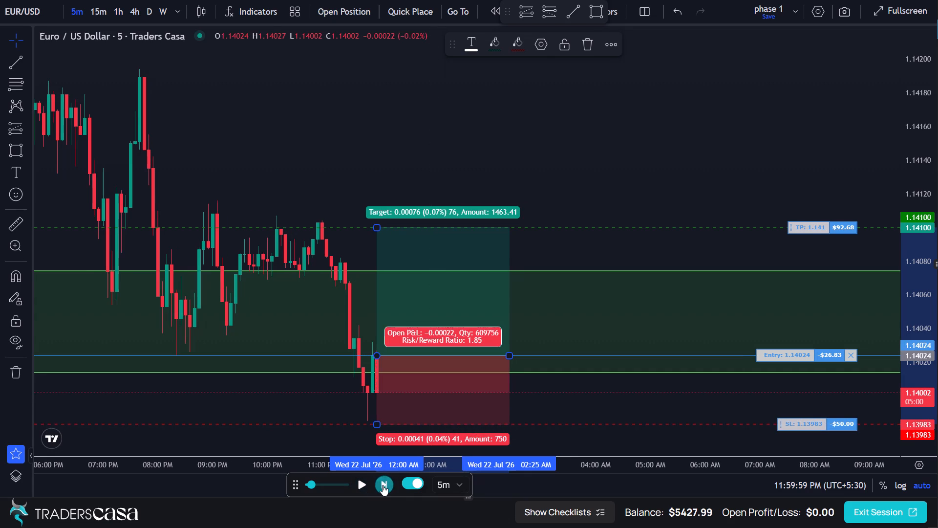
left_click(383, 485)
left_click(383, 484)
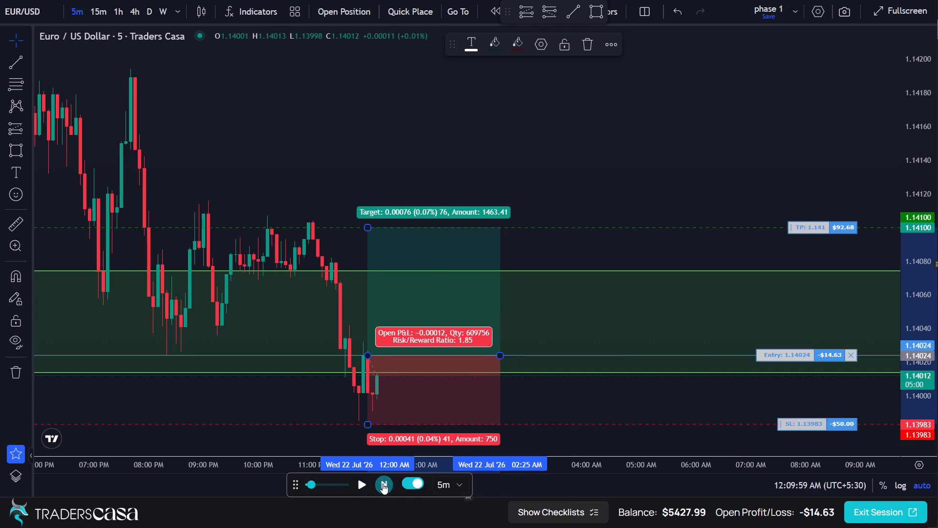
left_click(383, 484)
left_click(383, 484)
left_click(383, 483)
left_click(383, 483)
left_click(383, 483)
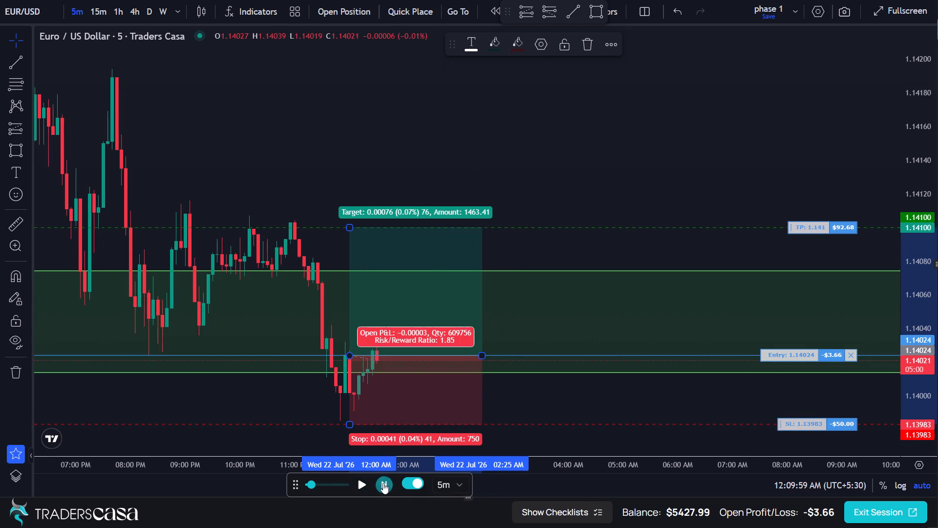
triple_click(383, 483)
triple_click(383, 483)
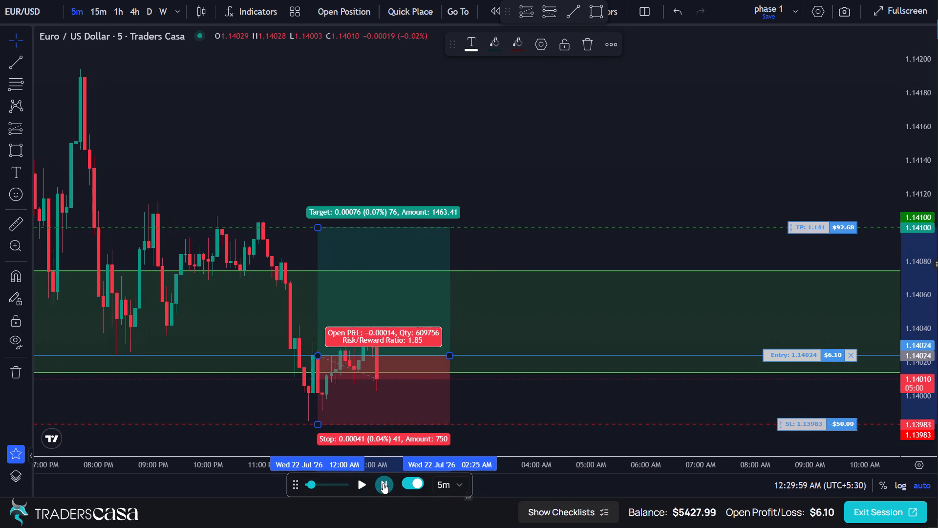
left_click(383, 483)
left_click(383, 483)
left_click(383, 483)
triple_click(383, 483)
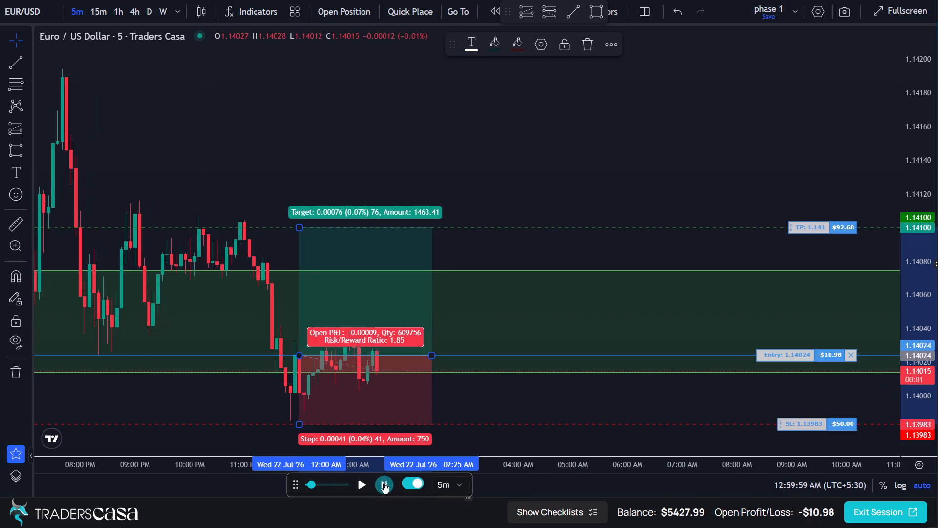
left_click(384, 483)
triple_click(384, 483)
double_click(384, 483)
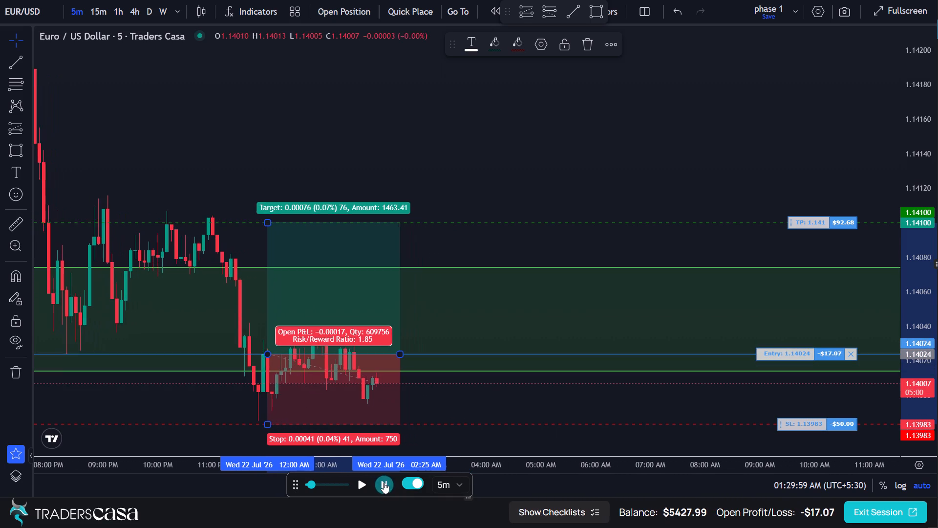
triple_click(384, 483)
double_click(384, 482)
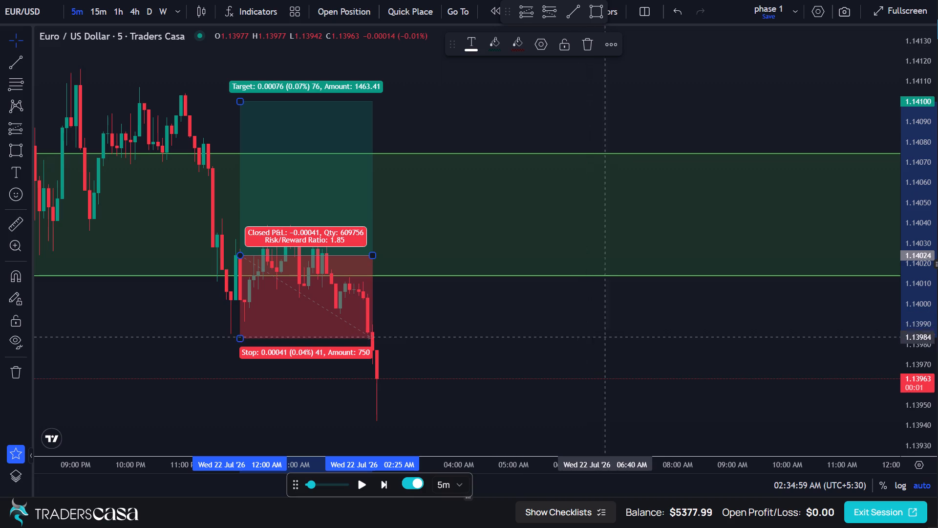
Select the long position drawing of the closed trade and delete it from the chart.
left_click(345, 313)
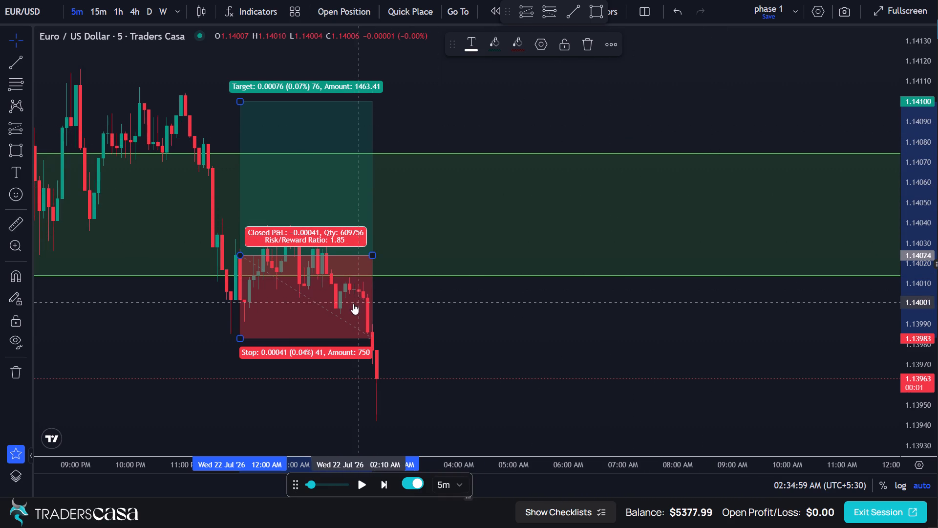
left_click(340, 304)
left_click(365, 246)
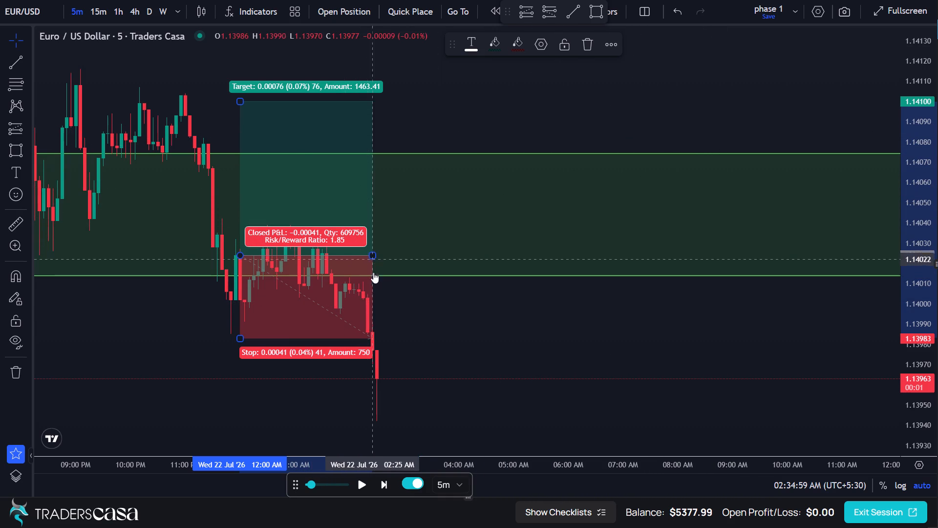
left_click(354, 331)
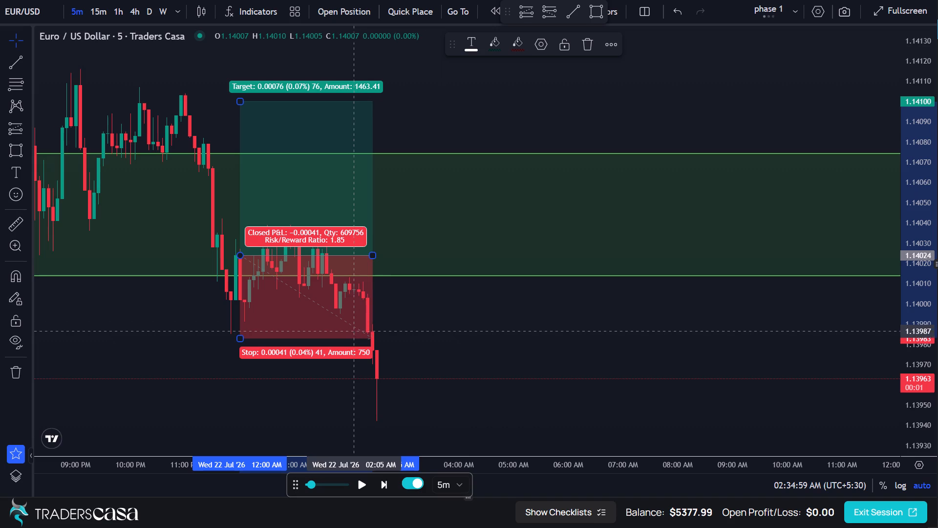
left_click(582, 42)
Examine the 5-minute candles of 21 and 22 July around the green zone and the latest drop below it.
scroll(327, 469, "down", 2)
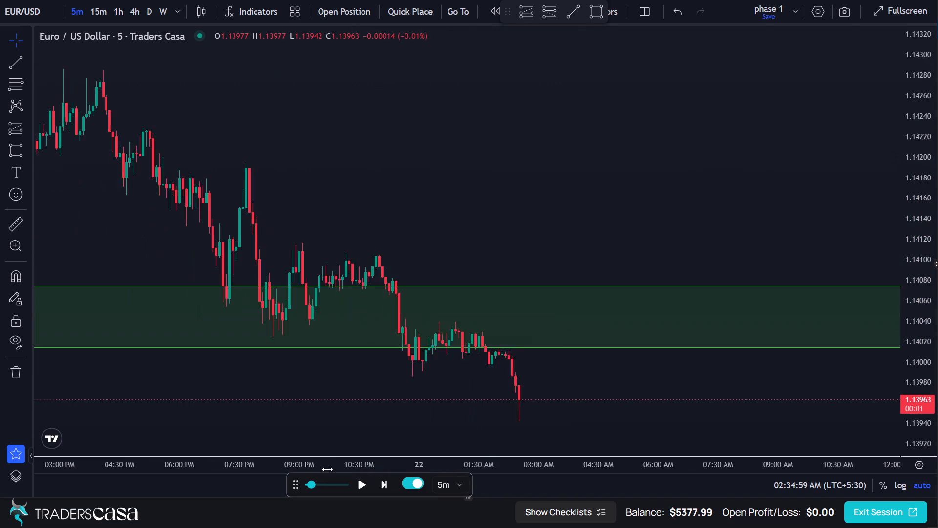
scroll(327, 469, "down", 3)
scroll(331, 464, "up", 2)
scroll(331, 464, "down", 7)
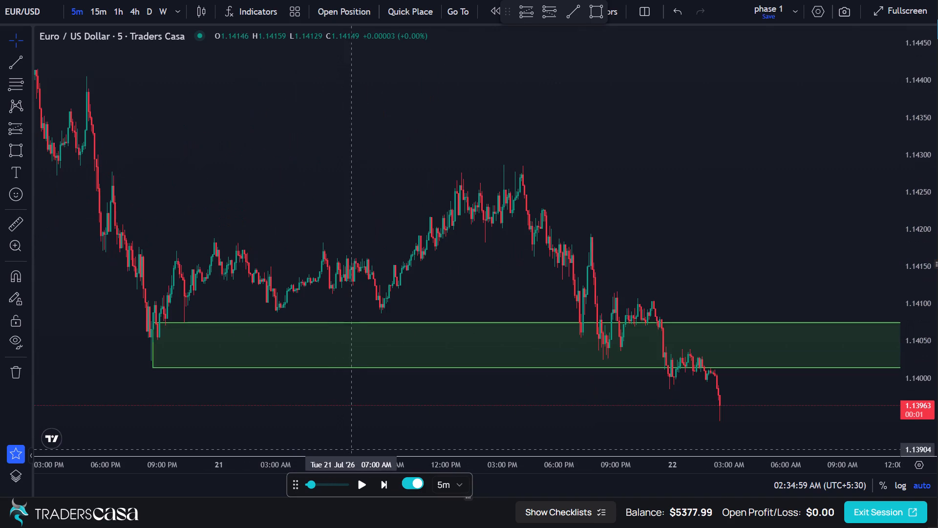
scroll(647, 215, "up", 11)
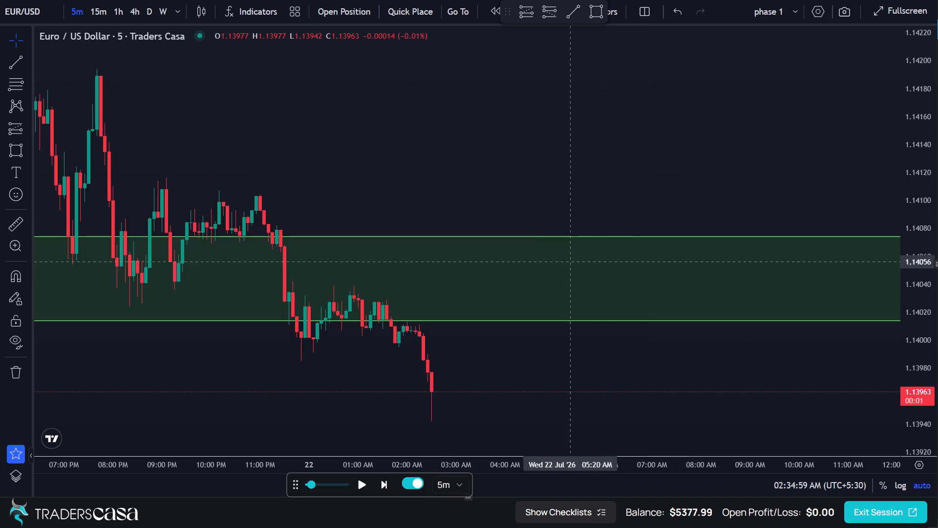
scroll(450, 364, "up", 2)
scroll(450, 364, "down", 1)
scroll(450, 364, "up", 1)
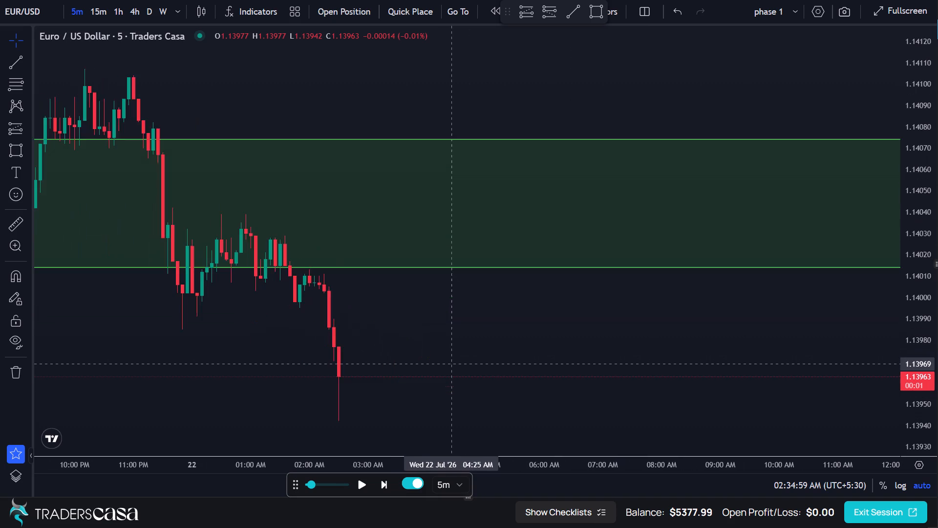
scroll(450, 364, "up", 1)
left_click_drag(372, 345, 616, 340)
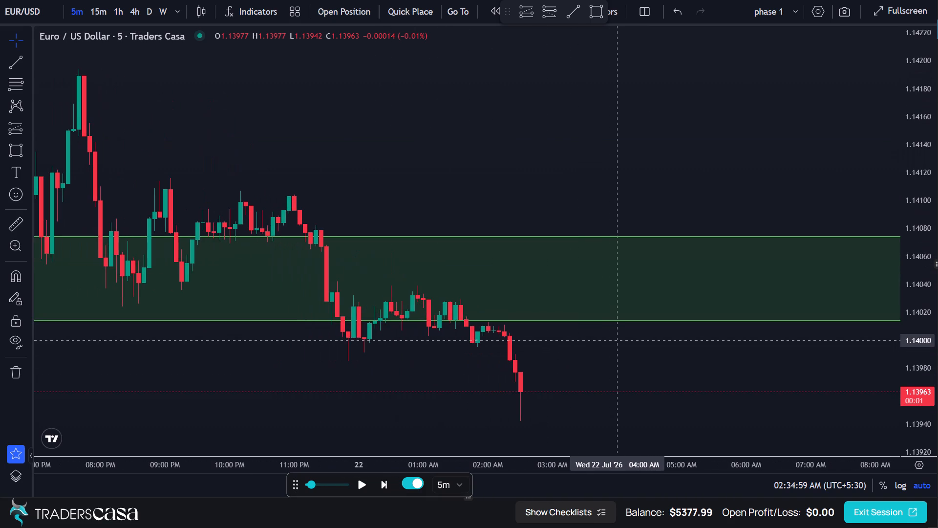
left_click_drag(616, 340, 540, 402)
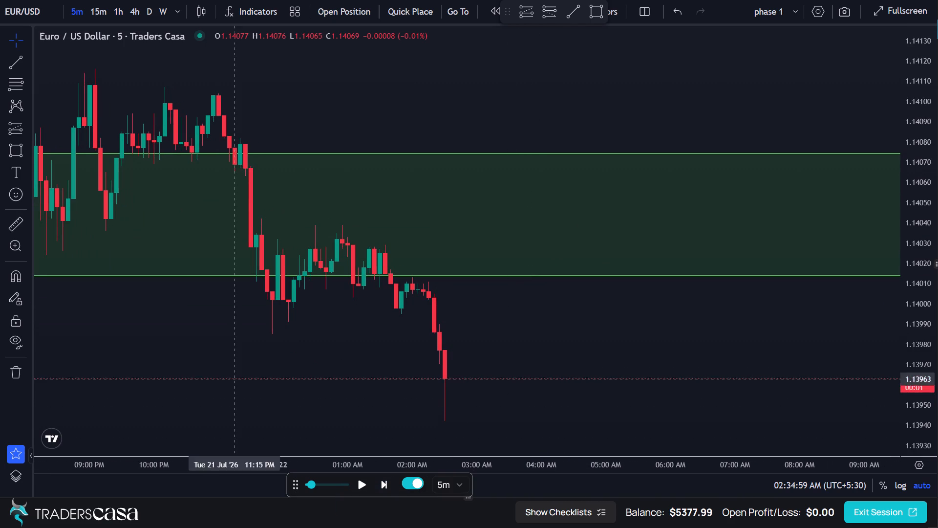
Draw a horizontal trend line at about 1.14040 from the 12:30 AM candle high to about 2:40 AM on 22 July.
left_click(17, 66)
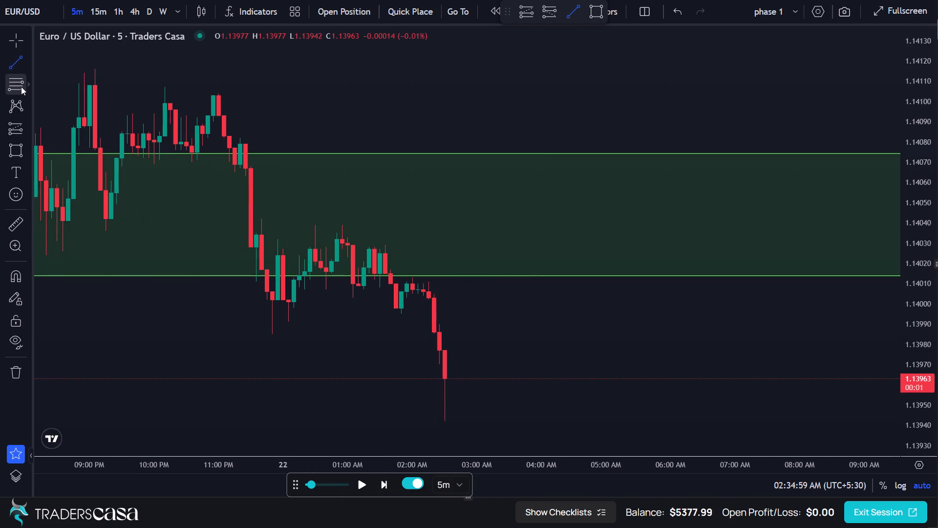
left_click(316, 224)
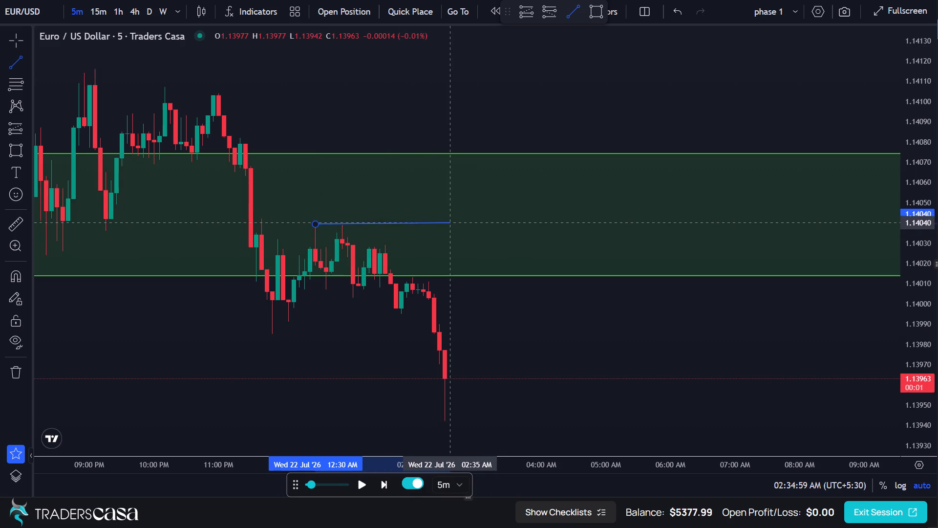
left_click(453, 224)
left_click(362, 187)
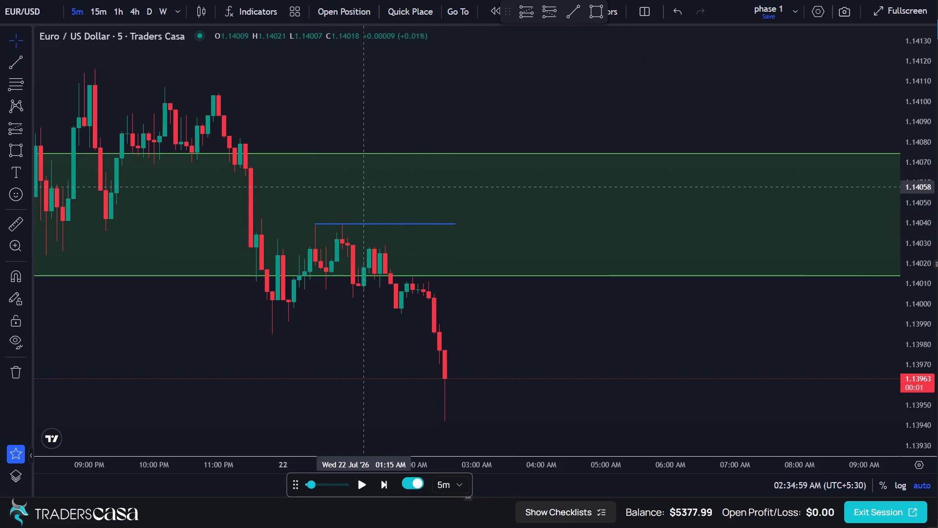
left_click(365, 107)
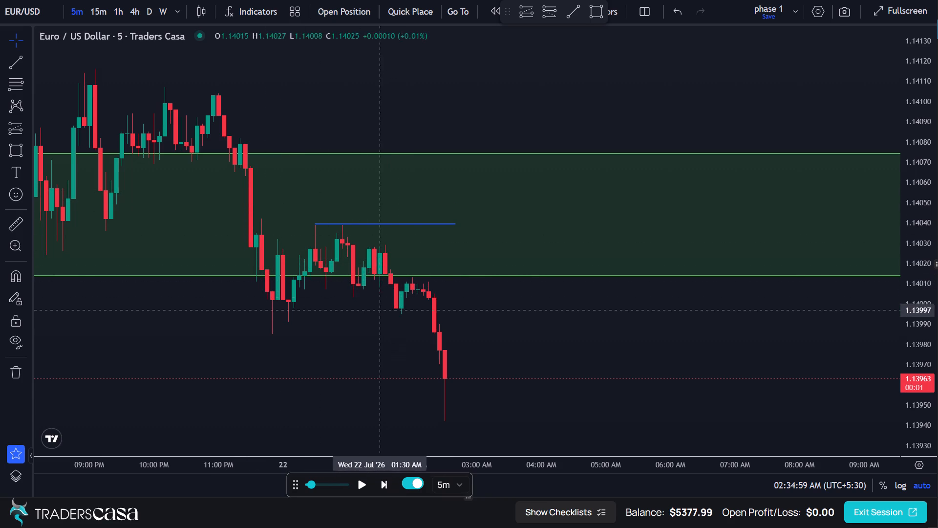
Switch the EUR/USD chart to the 15-minute timeframe and review the latest candles around the green zone and the blue line.
scroll(427, 309, "down", 2)
scroll(426, 314, "up", 3)
scroll(426, 314, "down", 7)
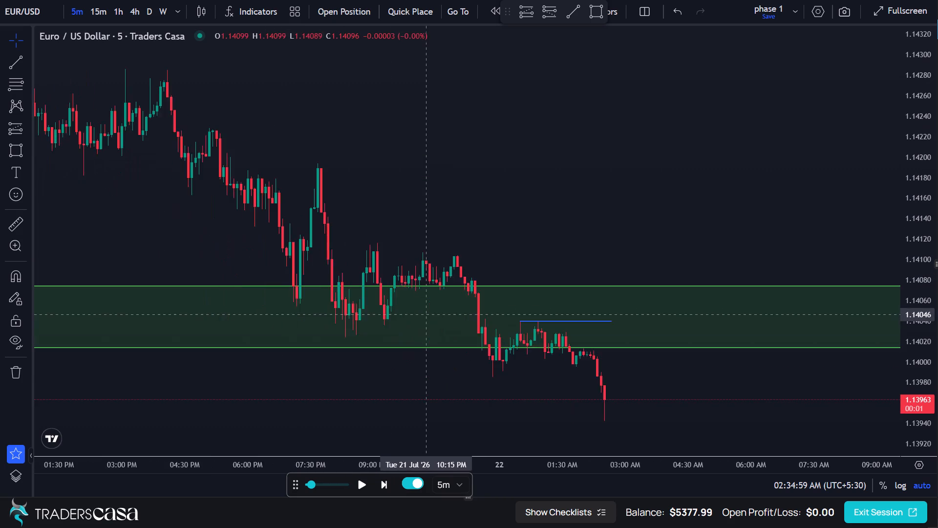
scroll(425, 314, "down", 12)
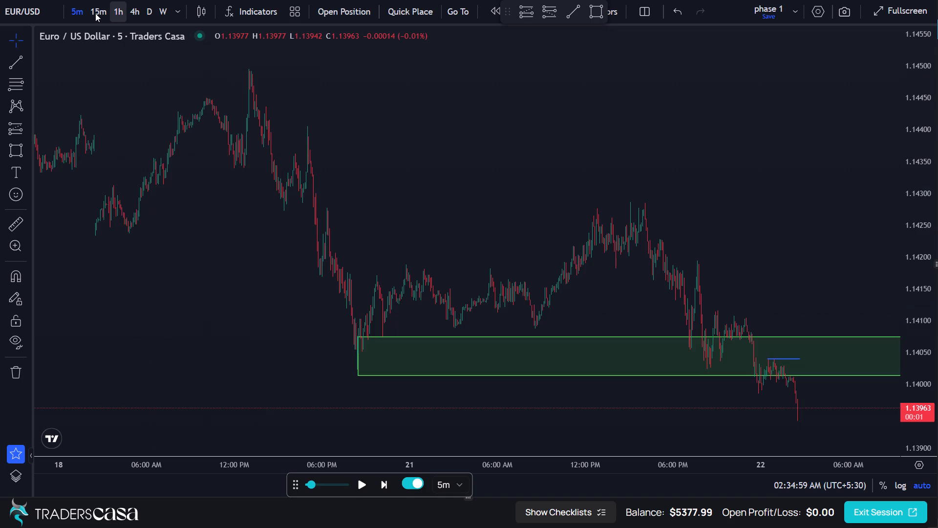
left_click(95, 13)
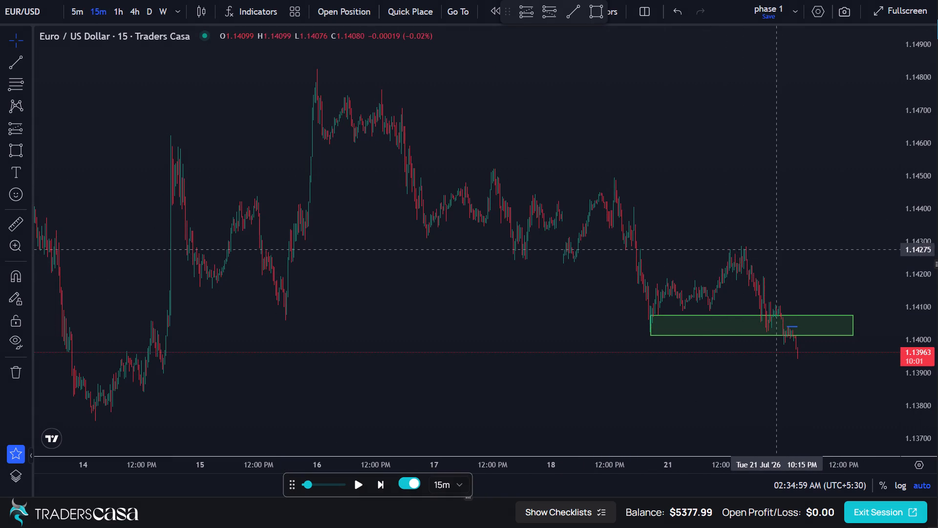
scroll(776, 248, "up", 13)
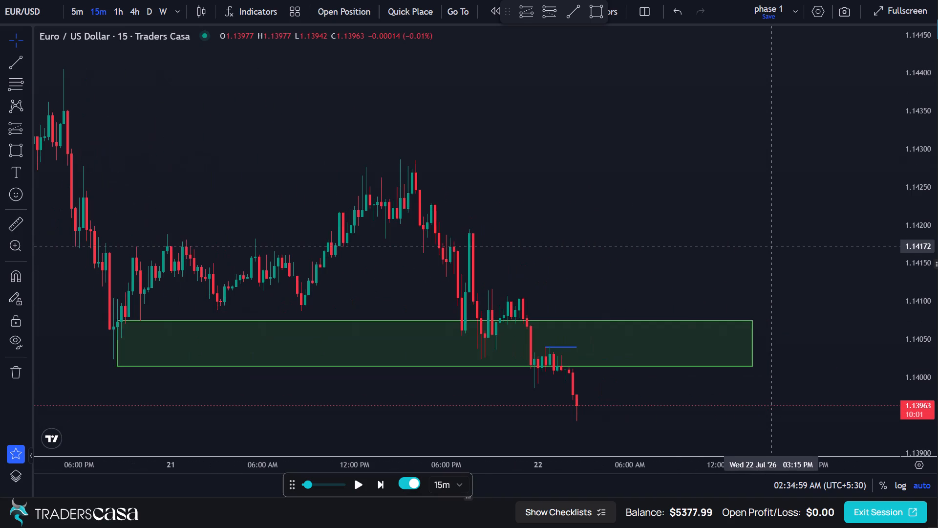
left_click_drag(609, 221, 688, 221)
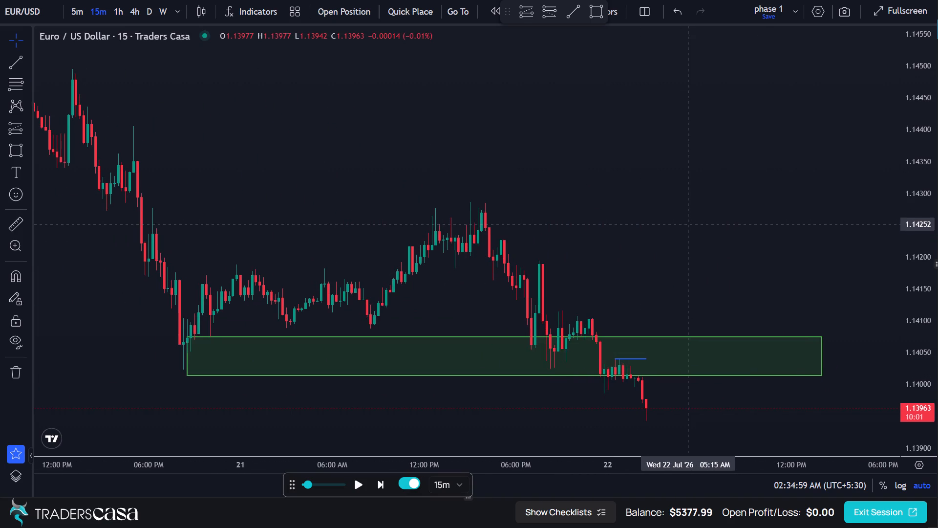
scroll(615, 271, "up", 4)
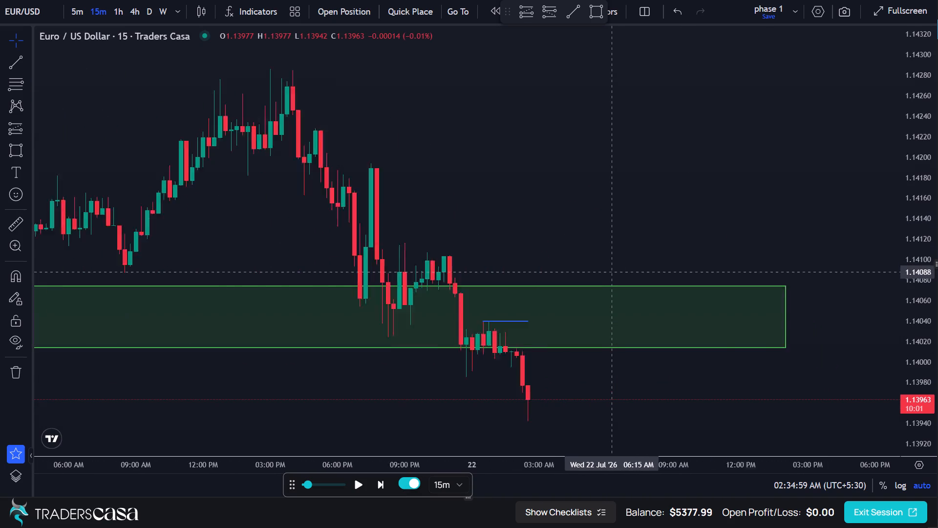
Advance the EUR/USD replay candle by candle on the 15-minute chart to about 3:45 AM on 22 July.
scroll(615, 271, "up", 6)
scroll(614, 271, "down", 6)
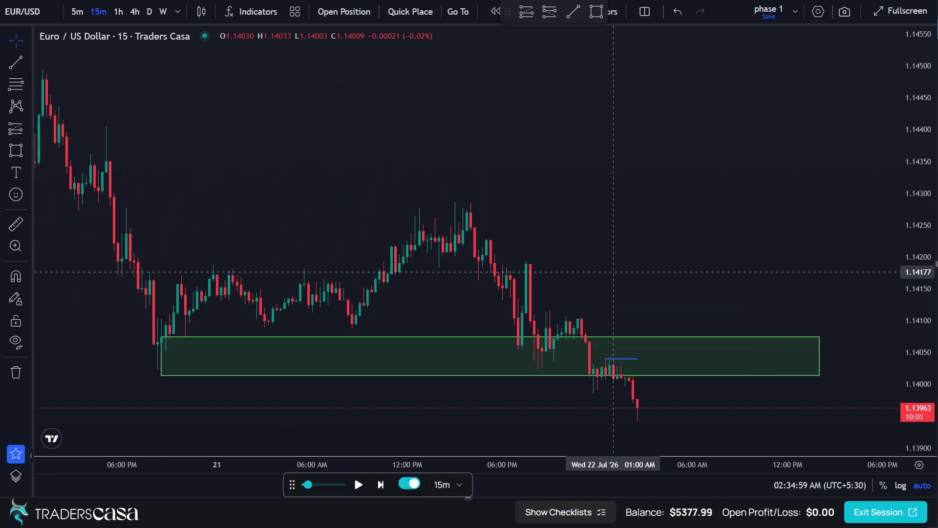
scroll(614, 271, "up", 6)
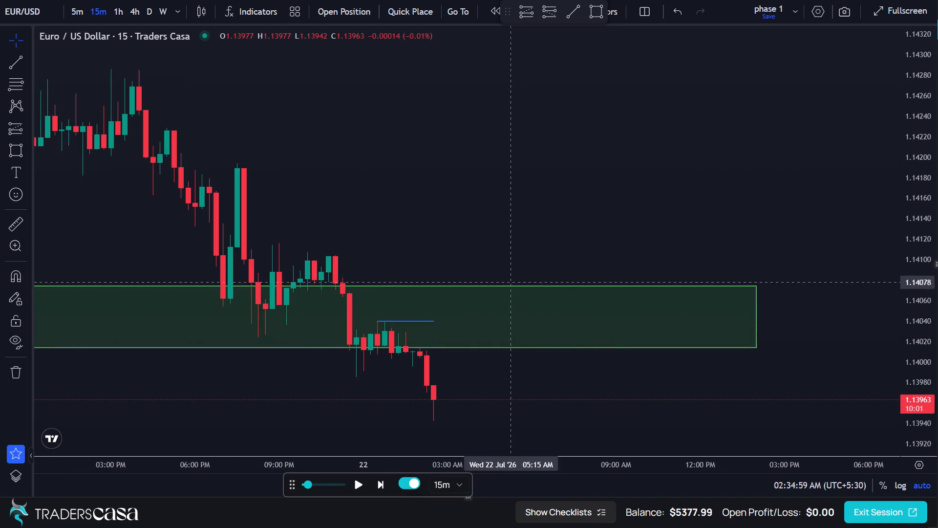
scroll(505, 196, "down", 5)
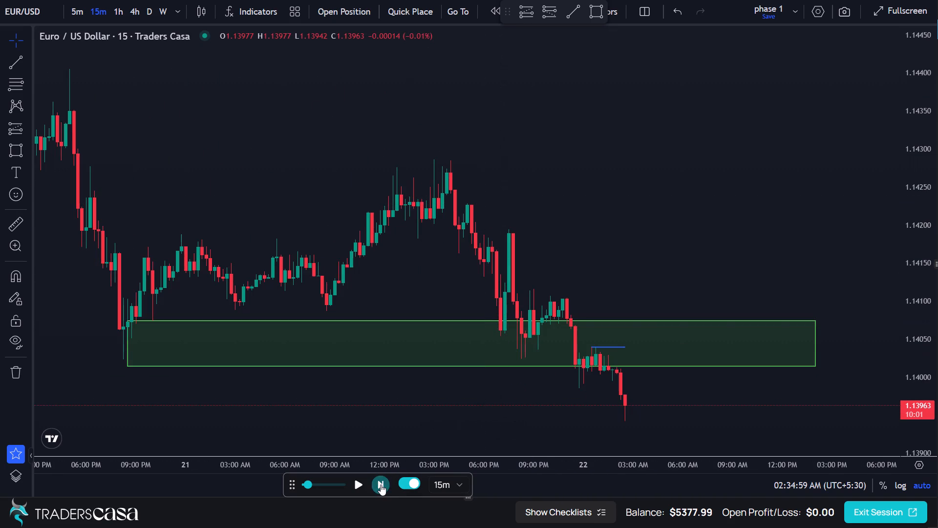
left_click(381, 484)
left_click(381, 484)
left_click(381, 484)
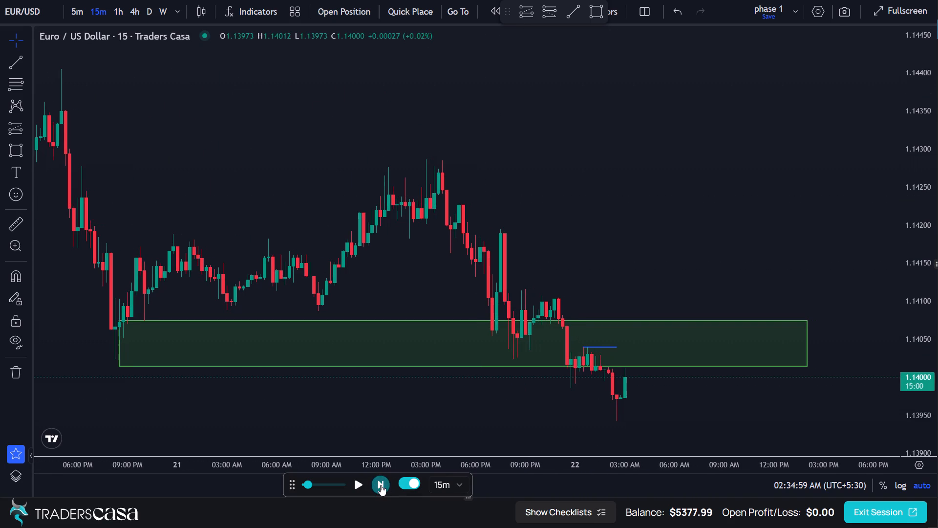
left_click(381, 485)
left_click(381, 485)
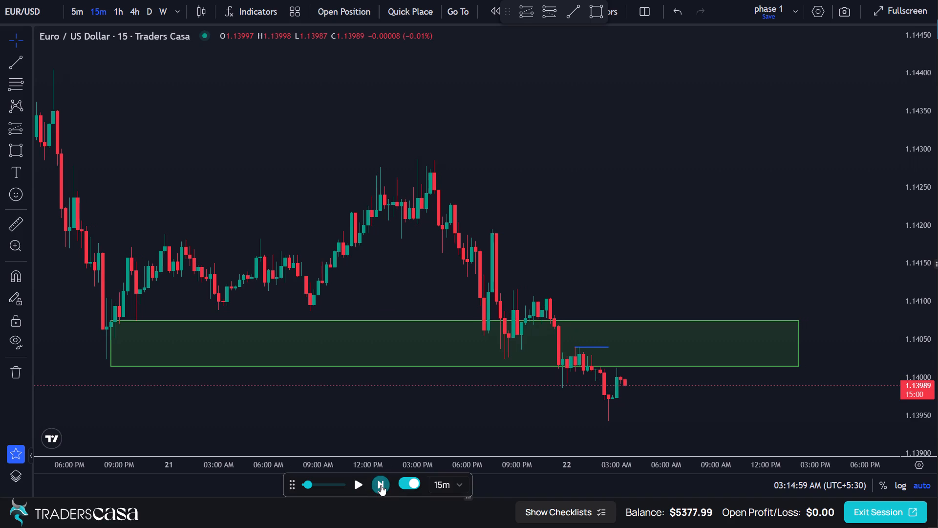
Switch the chart to the 5-minute timeframe and advance the replay candle by candle to the 4:10 AM candle on 22 July.
scroll(579, 389, "up", 5)
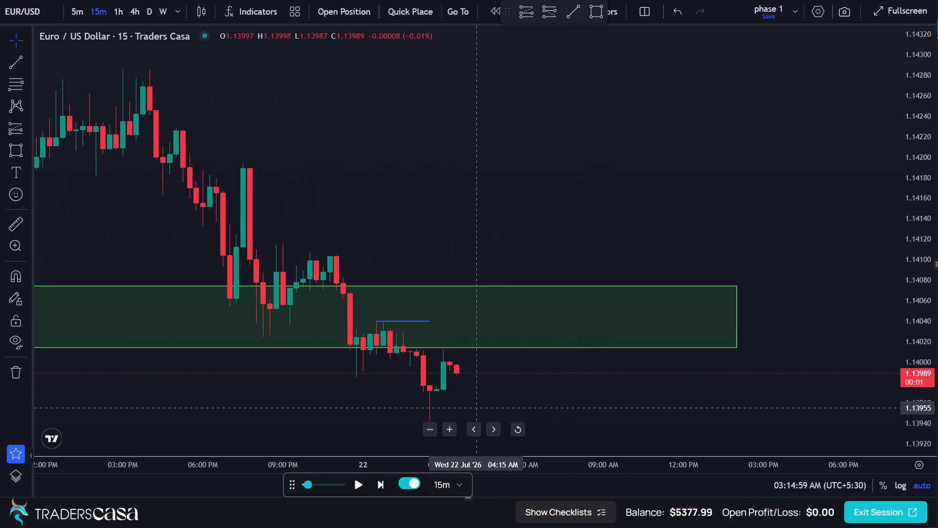
left_click(85, 14)
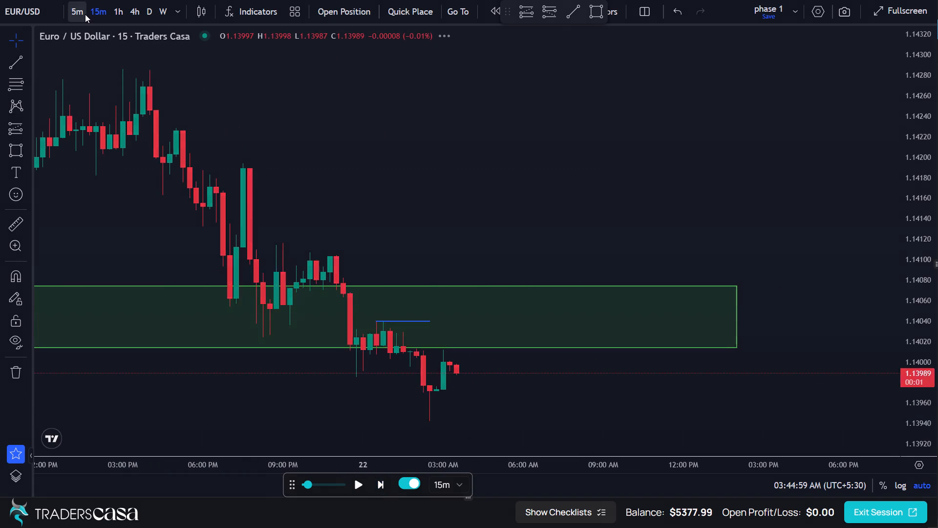
scroll(513, 346, "down", 1)
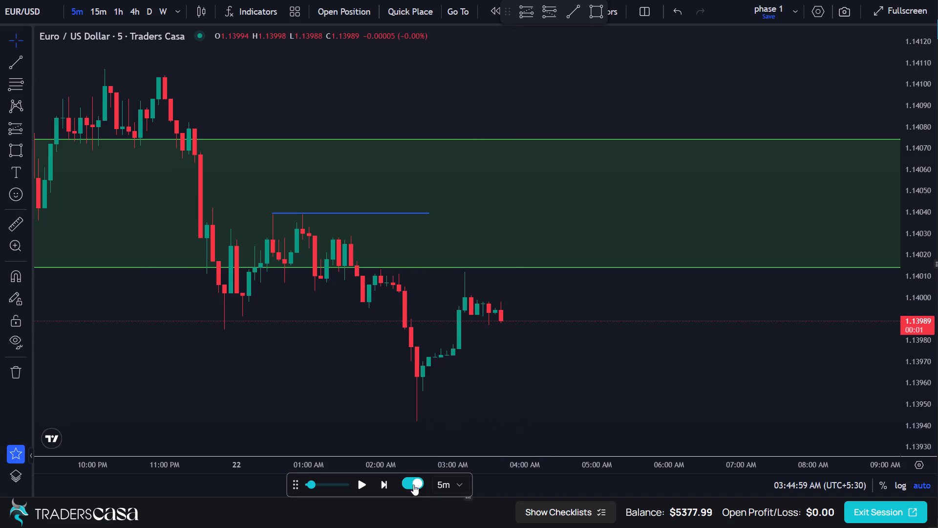
left_click(384, 481)
left_click(384, 481)
left_click(384, 481)
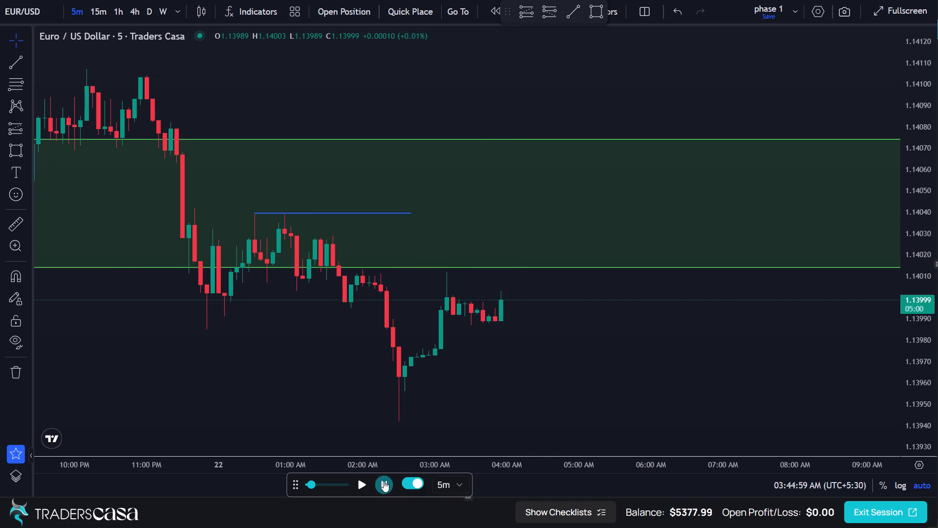
left_click(384, 481)
left_click(384, 481)
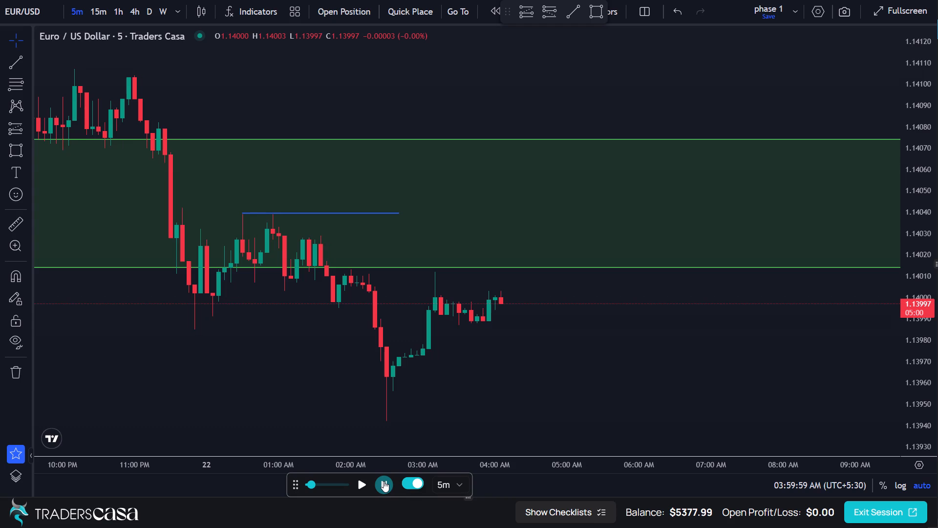
left_click(384, 481)
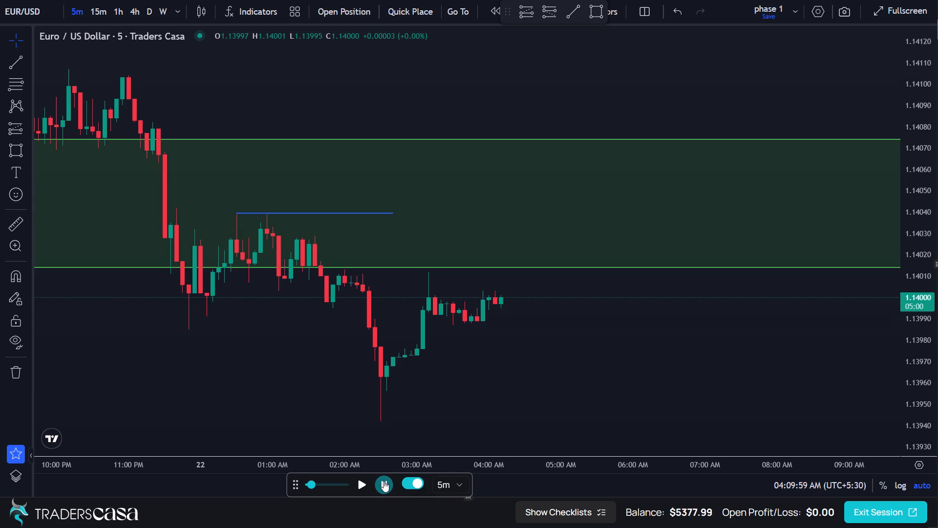
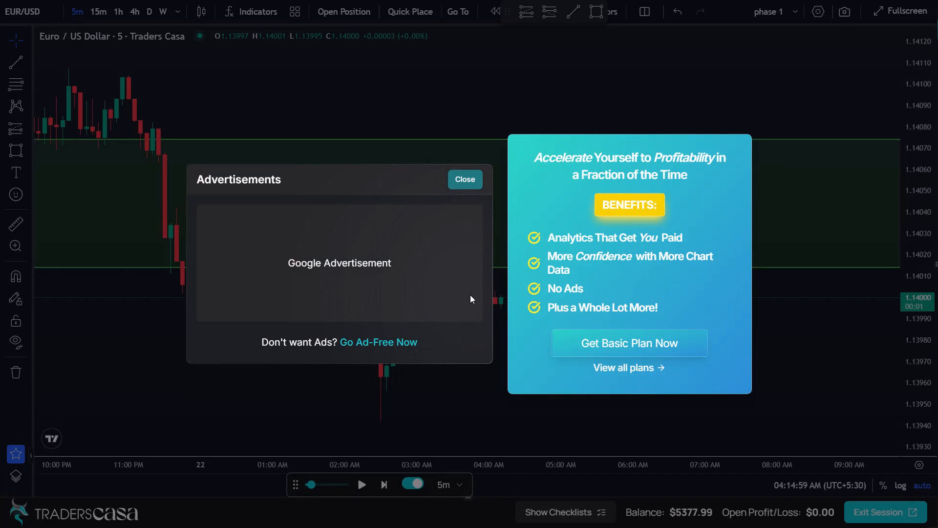
Dismiss the advertisement and advance the EUR/USD replay candle by candle on the 5-minute chart to the 5:35 AM candle on 22 July.
left_click(457, 173)
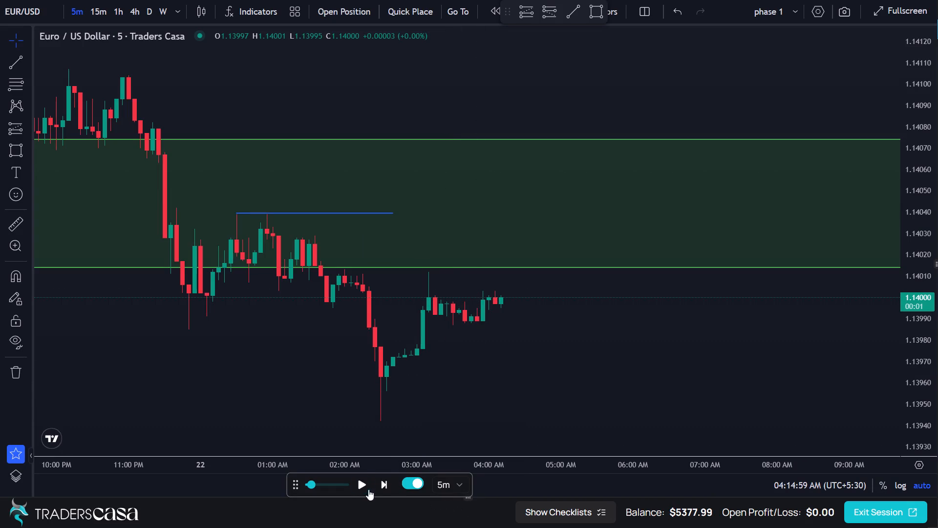
left_click(383, 482)
left_click(383, 482)
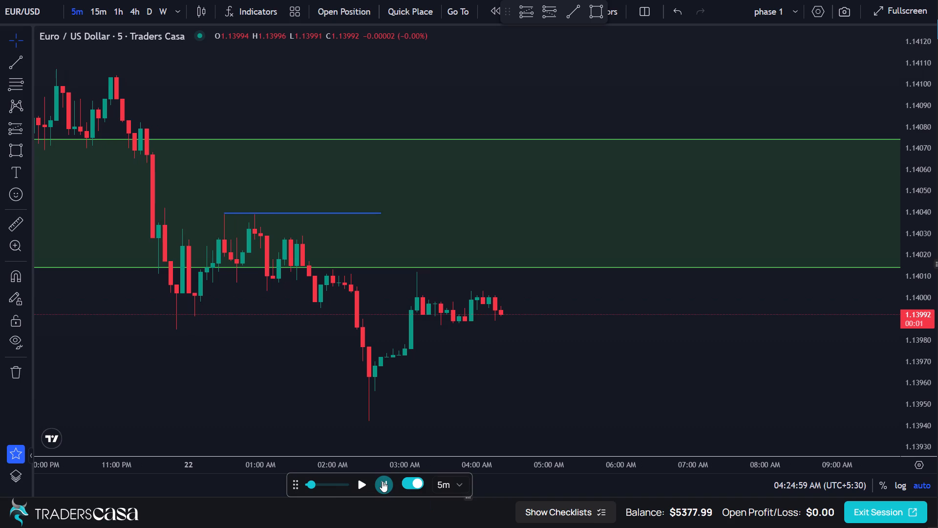
scroll(492, 333, "up", 1)
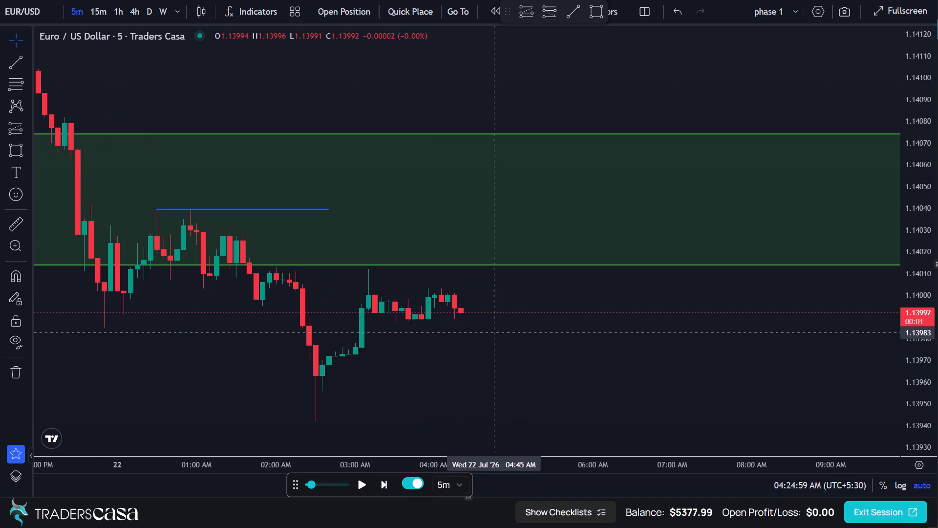
scroll(492, 333, "down", 3)
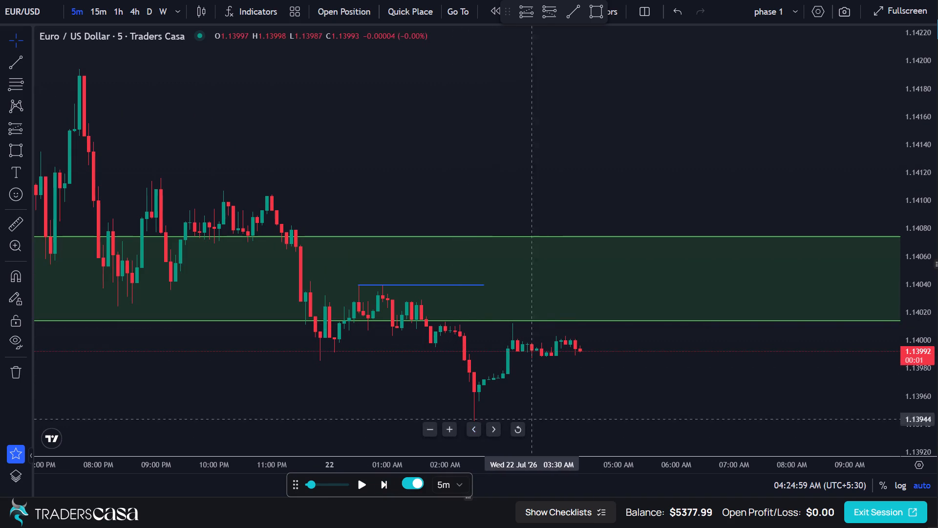
triple_click(385, 486)
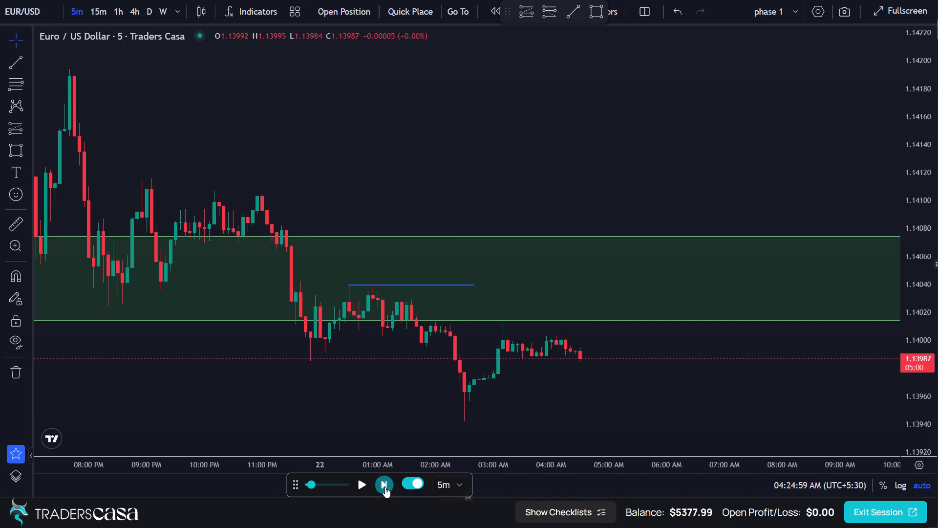
triple_click(385, 487)
triple_click(385, 489)
double_click(385, 489)
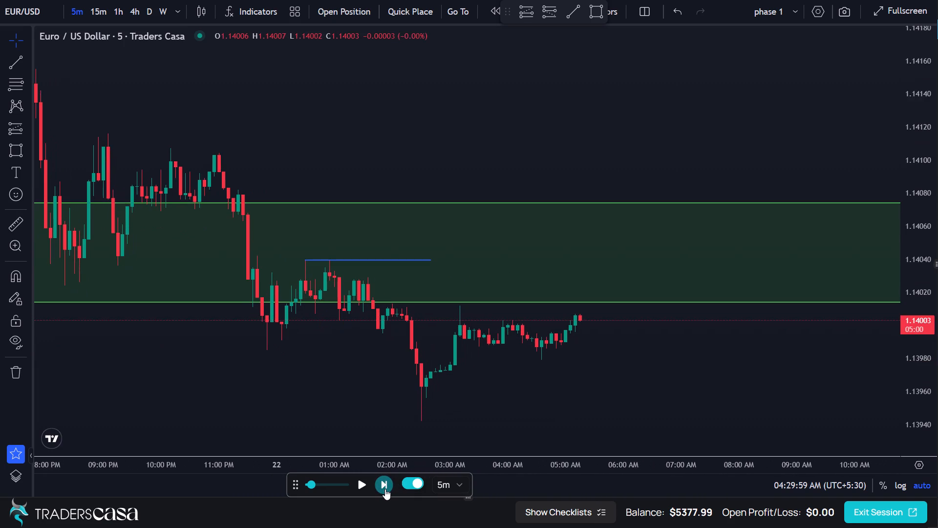
left_click(385, 489)
left_click(385, 489)
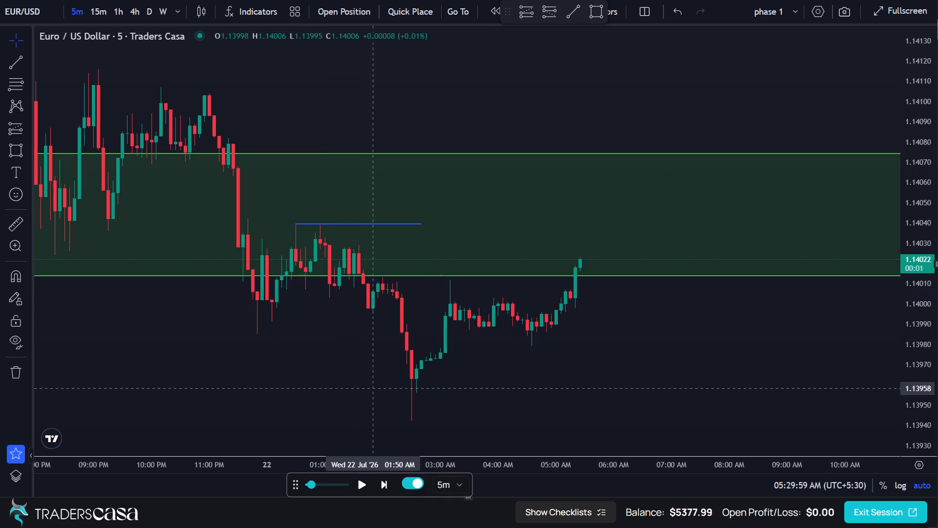
left_click(379, 483)
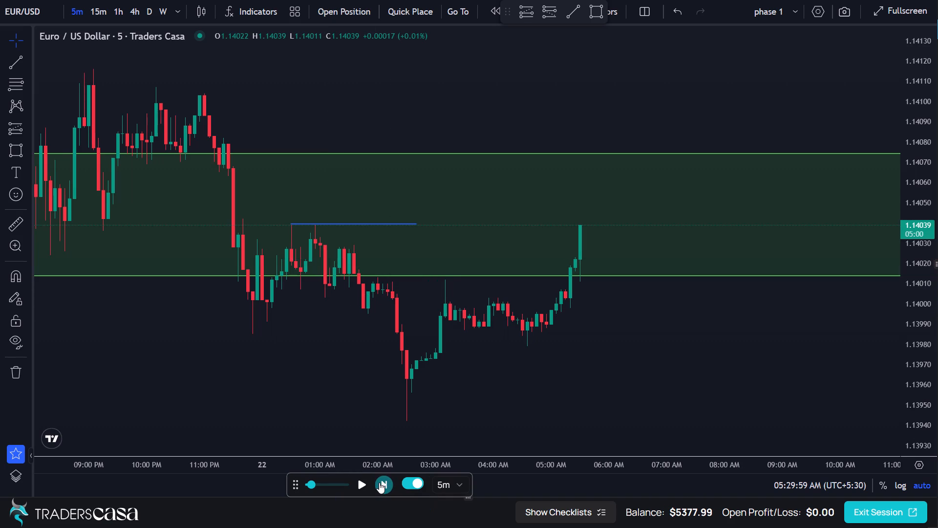
left_click(379, 483)
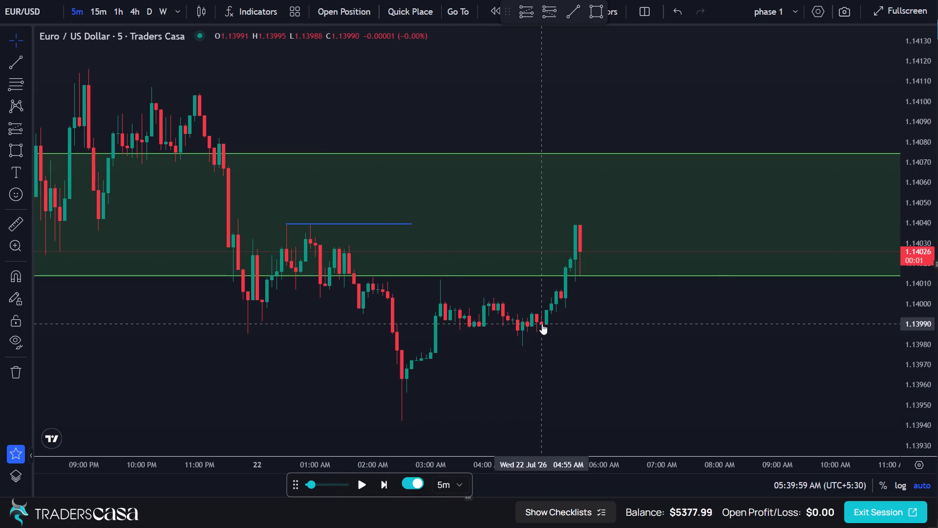
Examine the latest EUR/USD 5-minute candles inside the green zone relative to the blue line and the preceding low.
scroll(545, 330, "up", 2)
left_click_drag(611, 332, 550, 351)
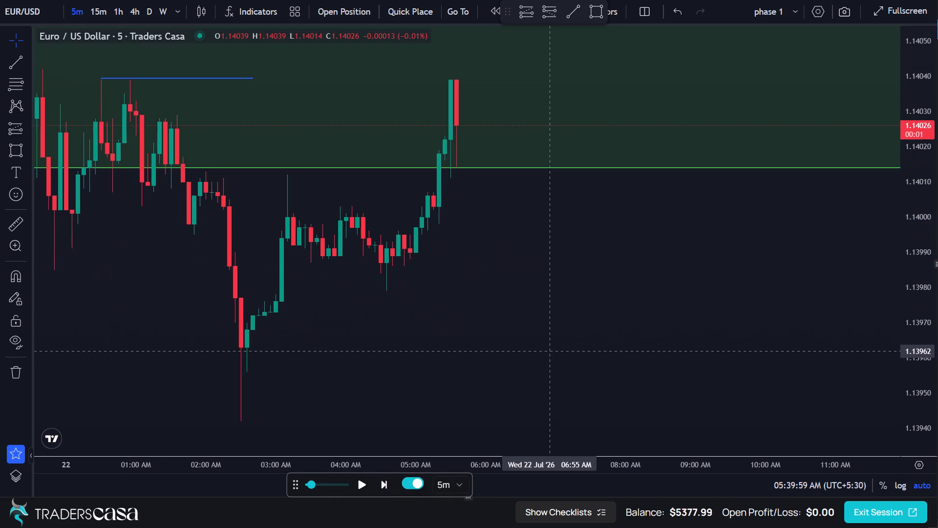
left_click_drag(550, 351, 546, 352)
scroll(542, 352, "down", 1)
left_click_drag(490, 374, 542, 310)
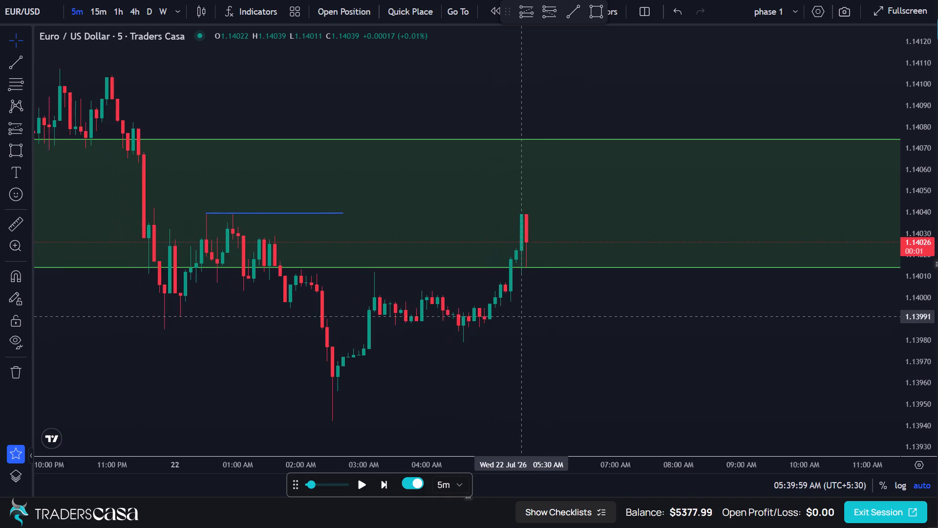
left_click_drag(542, 310, 511, 266)
left_click(533, 344)
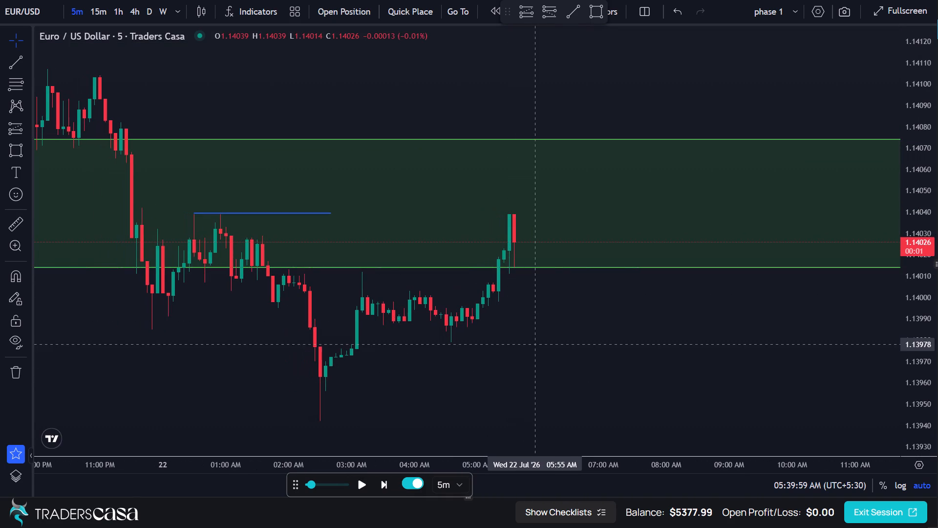
left_click_drag(534, 345, 562, 279)
left_click(558, 343)
left_click_drag(561, 340, 560, 376)
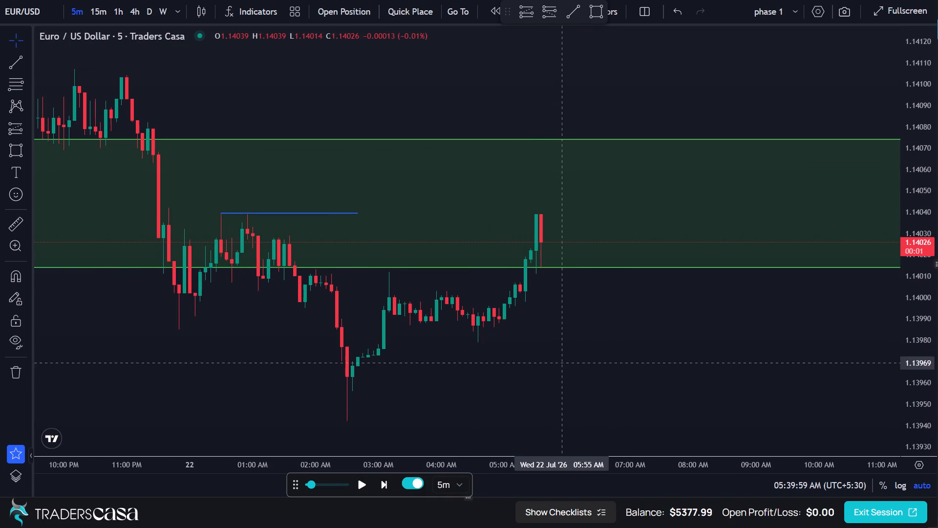
left_click_drag(560, 376, 558, 429)
double_click(567, 380)
right_click(571, 383)
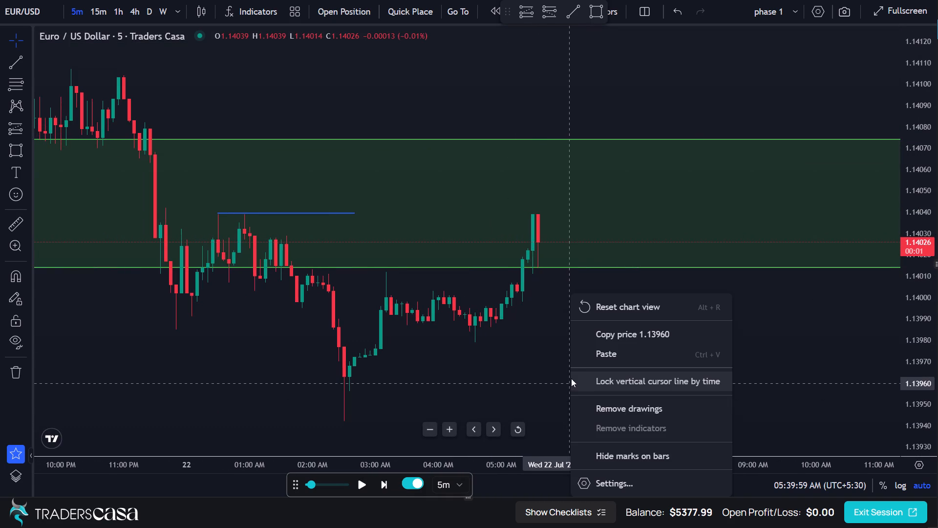
left_click(557, 377)
left_click(921, 302)
left_click(921, 302)
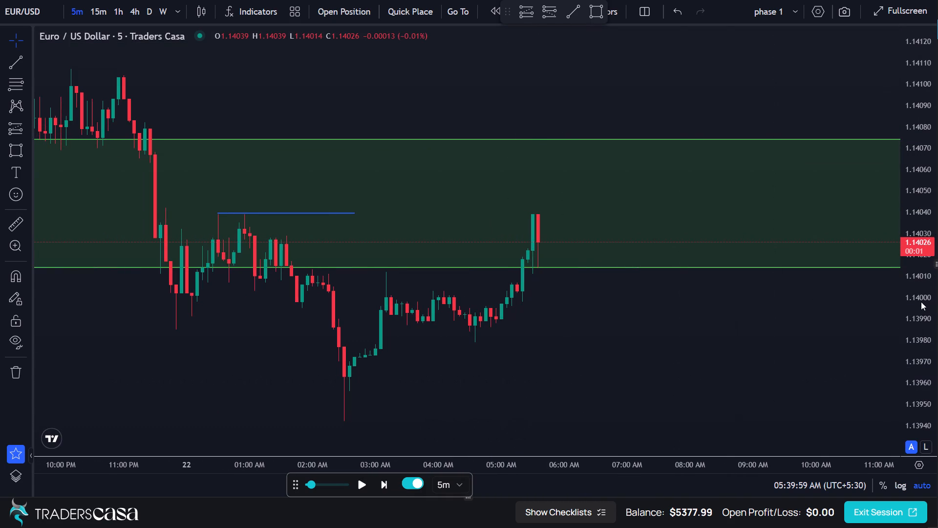
double_click(919, 297)
left_click_drag(918, 268, 918, 304)
left_click_drag(728, 358, 662, 334)
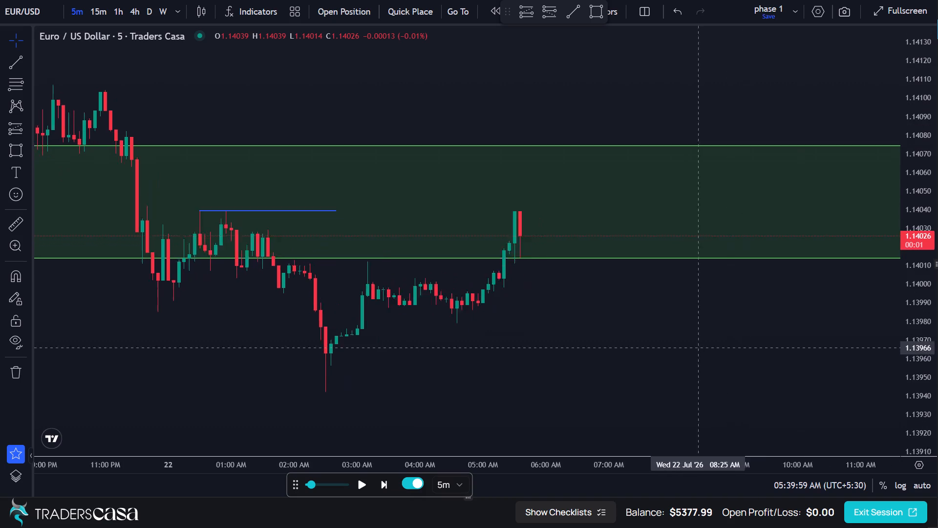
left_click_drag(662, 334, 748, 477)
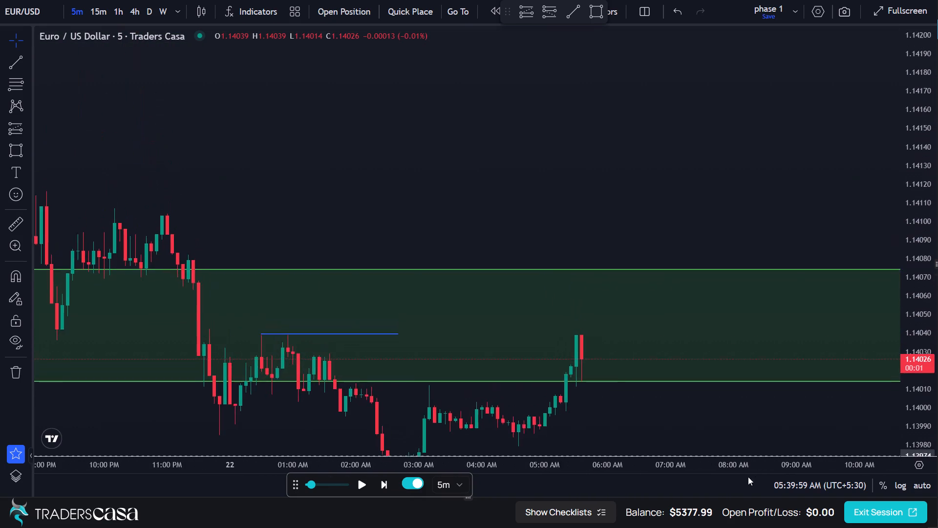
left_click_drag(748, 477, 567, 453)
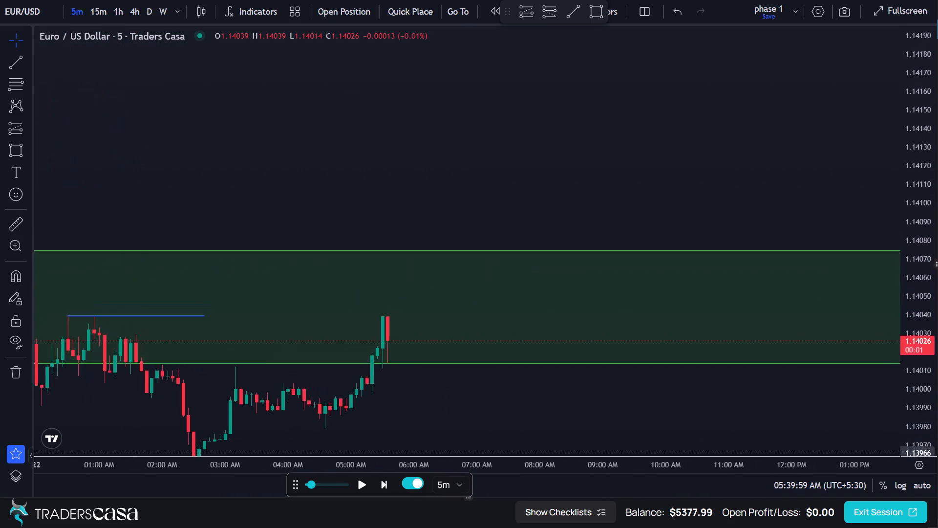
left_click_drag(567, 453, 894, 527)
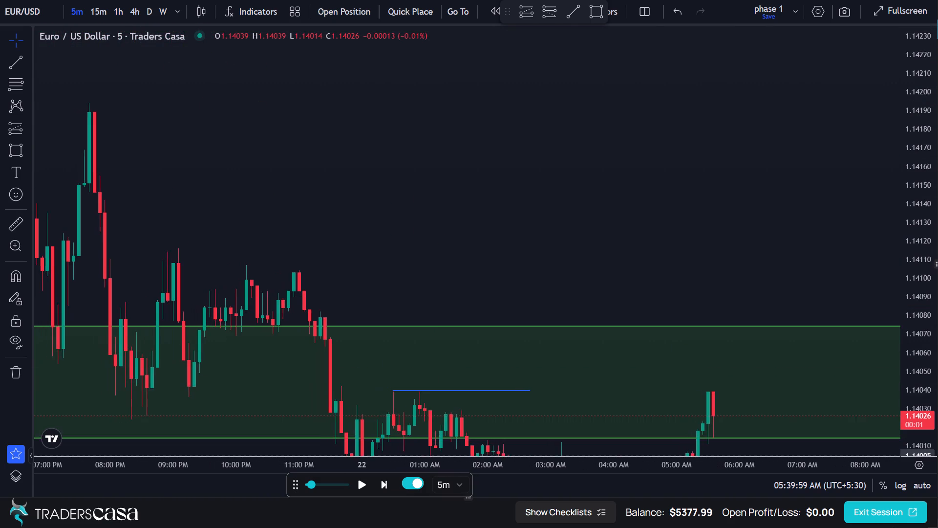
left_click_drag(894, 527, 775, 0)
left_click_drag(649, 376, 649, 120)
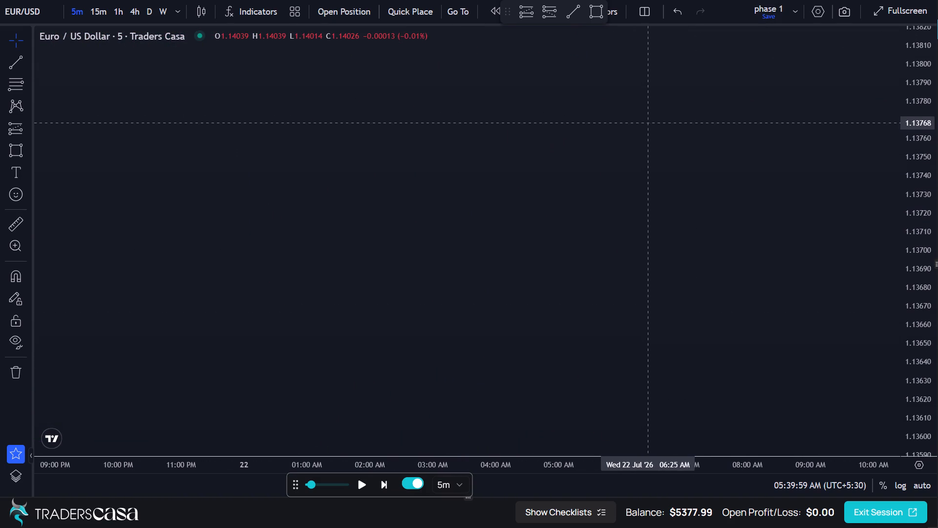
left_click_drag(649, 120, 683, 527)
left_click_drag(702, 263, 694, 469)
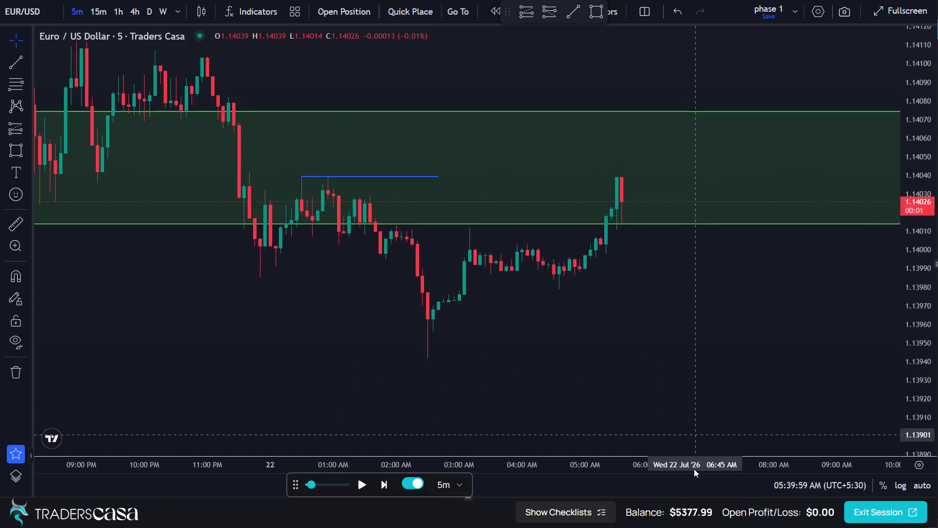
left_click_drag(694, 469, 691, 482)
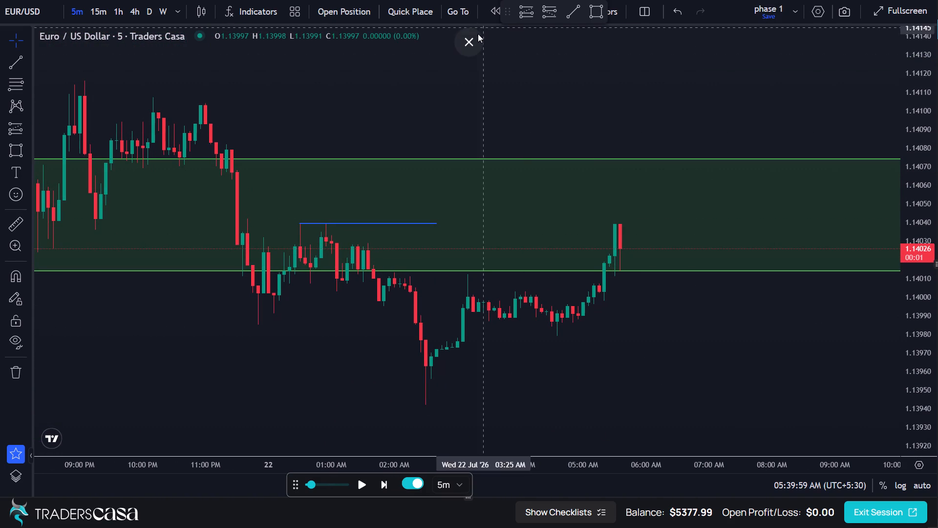
Leave the full-screen backtest view and switch to the XAUUSD chart in TradingView.
left_click(470, 39)
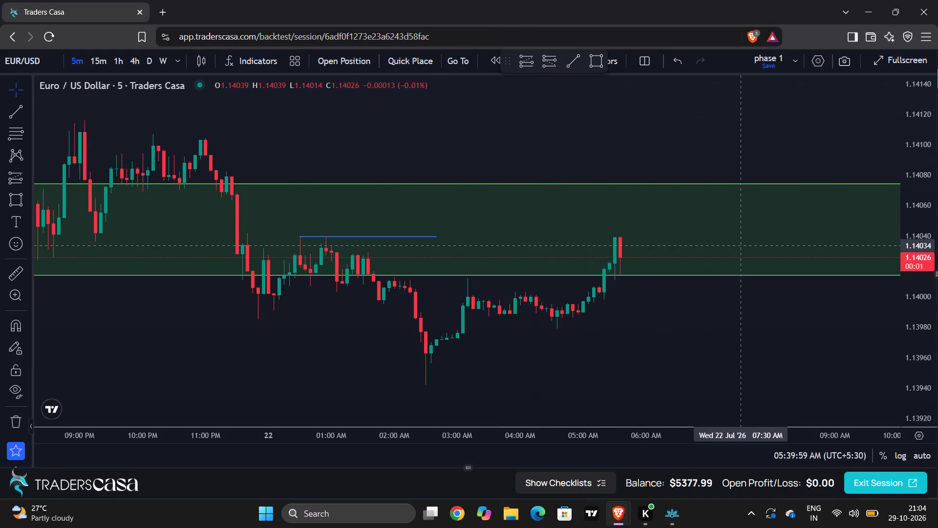
left_click(584, 507)
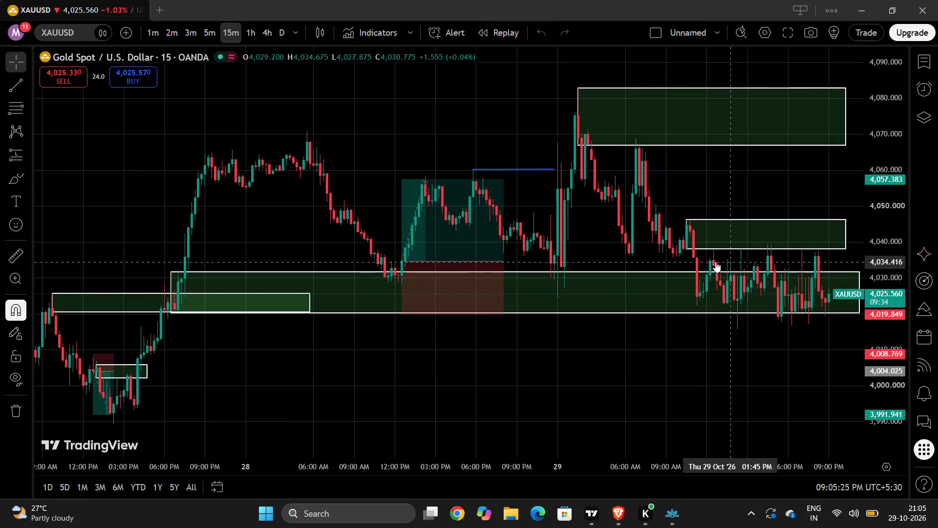
Examine the XAUUSD 15-minute chart from 27 to 29 October, focusing on how price behaves around the marked green zones.
left_click(879, 198)
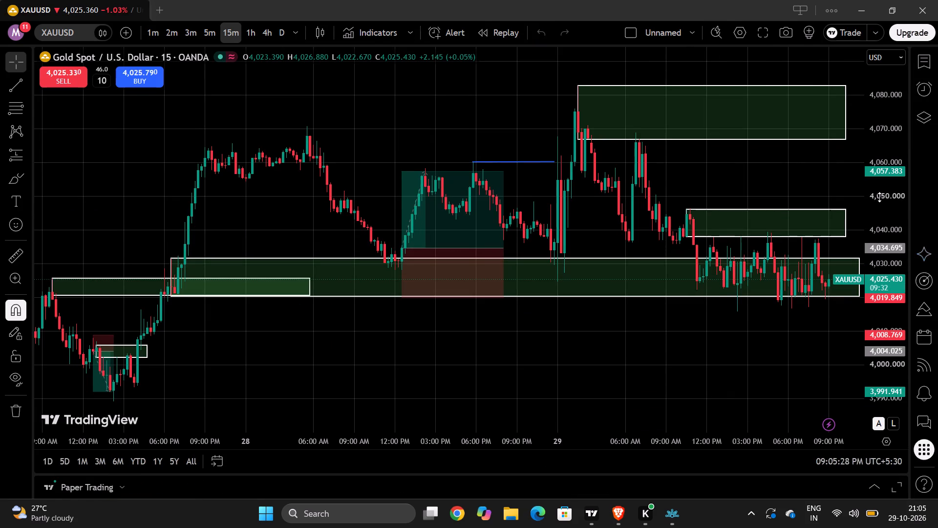
left_click_drag(879, 197, 876, 221)
left_click_drag(754, 348, 772, 243)
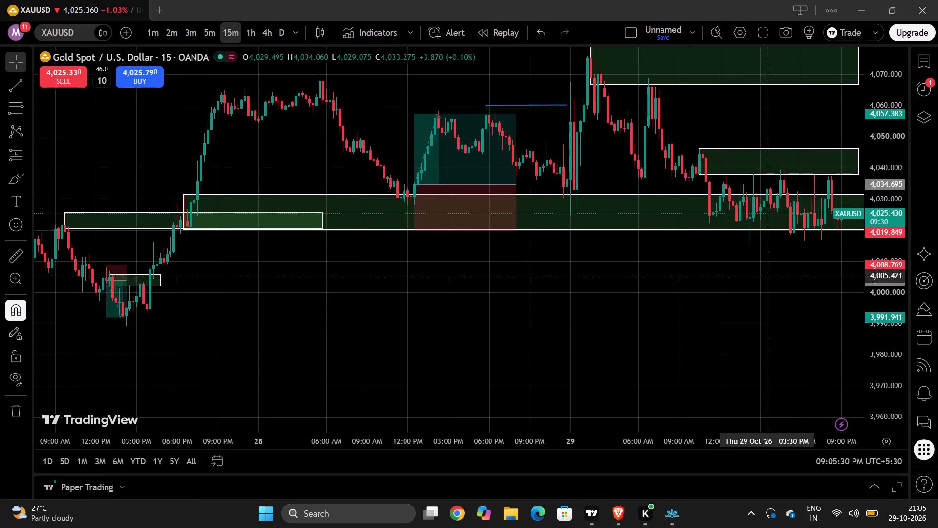
left_click_drag(772, 243, 590, 356)
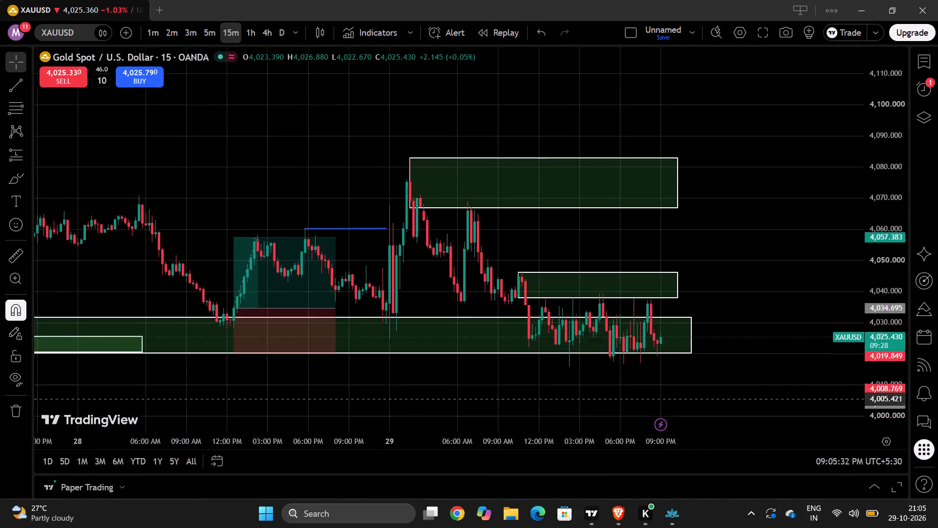
left_click_drag(590, 356, 669, 281)
scroll(668, 280, "down", 4)
scroll(668, 280, "up", 3)
left_click_drag(640, 332, 697, 149)
scroll(673, 178, "down", 13)
left_click_drag(672, 180, 482, 450)
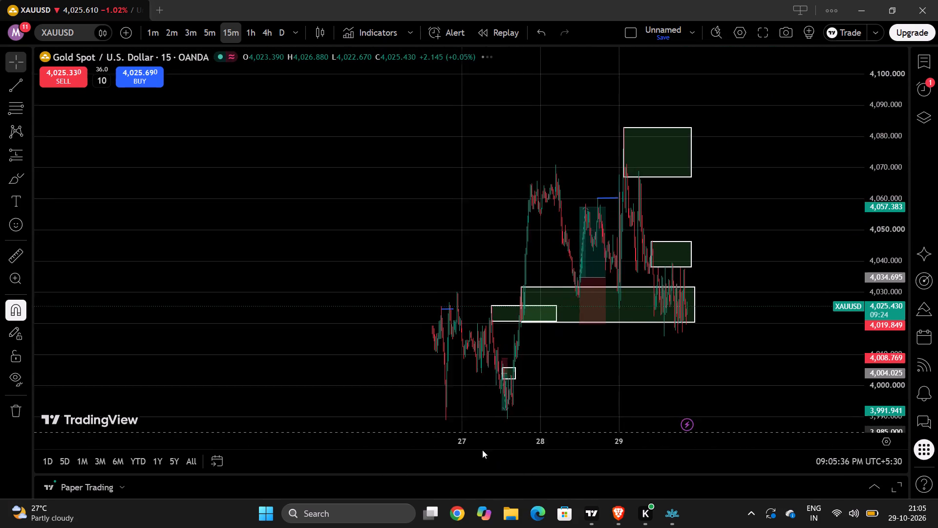
left_click_drag(482, 450, 469, 432)
left_click_drag(571, 332, 595, 231)
scroll(597, 226, "up", 2)
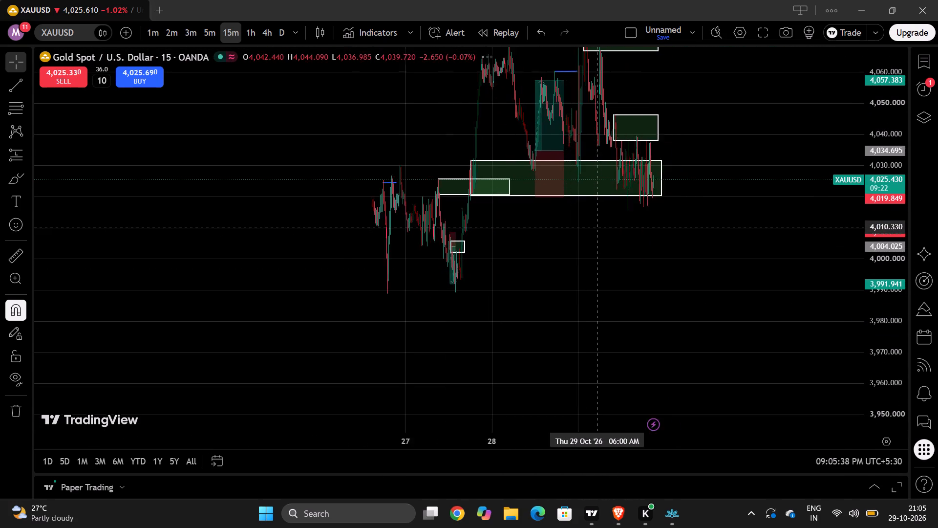
scroll(597, 226, "up", 2)
scroll(597, 226, "down", 3)
scroll(597, 226, "up", 10)
left_click_drag(504, 222, 503, 222)
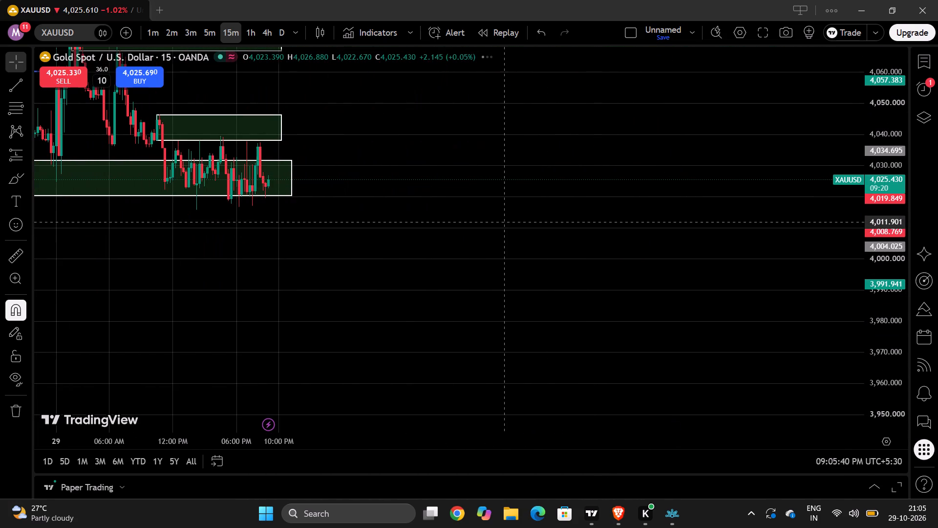
left_click_drag(503, 222, 800, 266)
scroll(626, 284, "up", 5)
left_click_drag(538, 278, 547, 278)
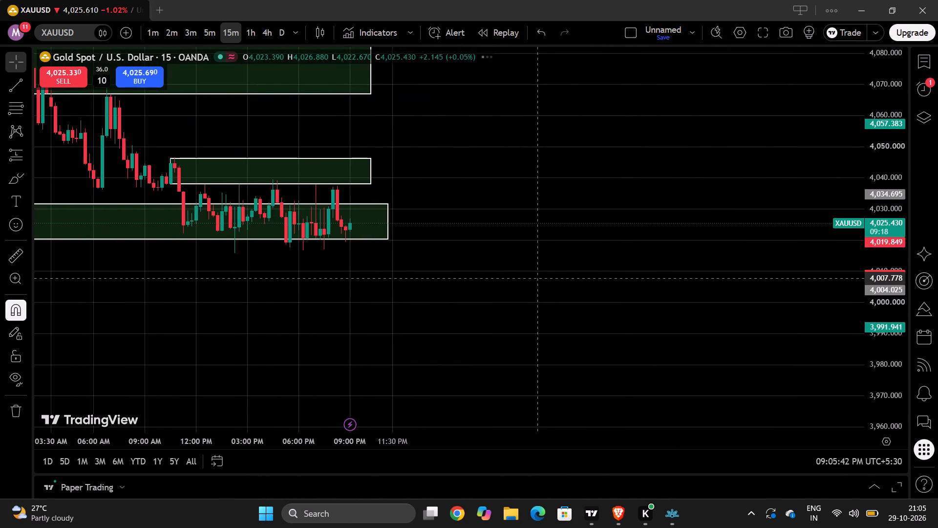
left_click_drag(547, 278, 733, 278)
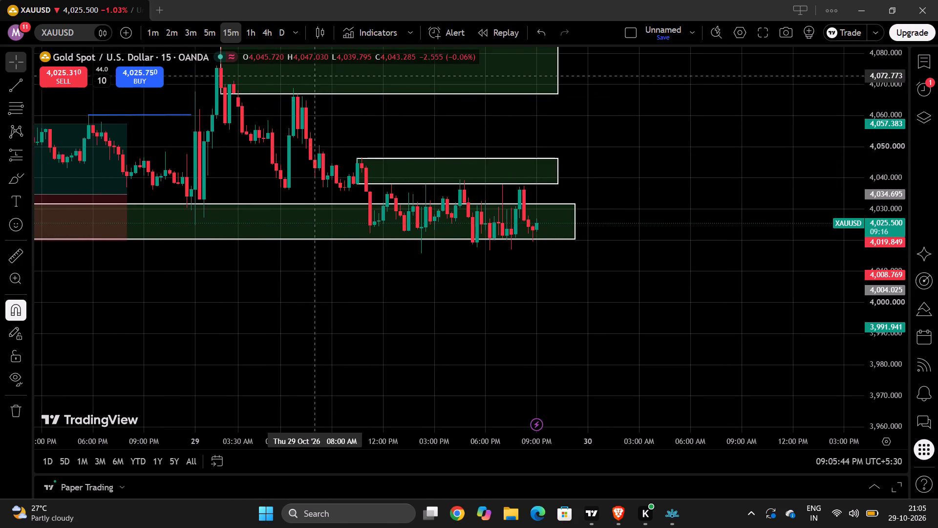
Switch XAUUSD to the 5-minute timeframe and inspect the 29 October candles around the lower green zones.
left_click(213, 34)
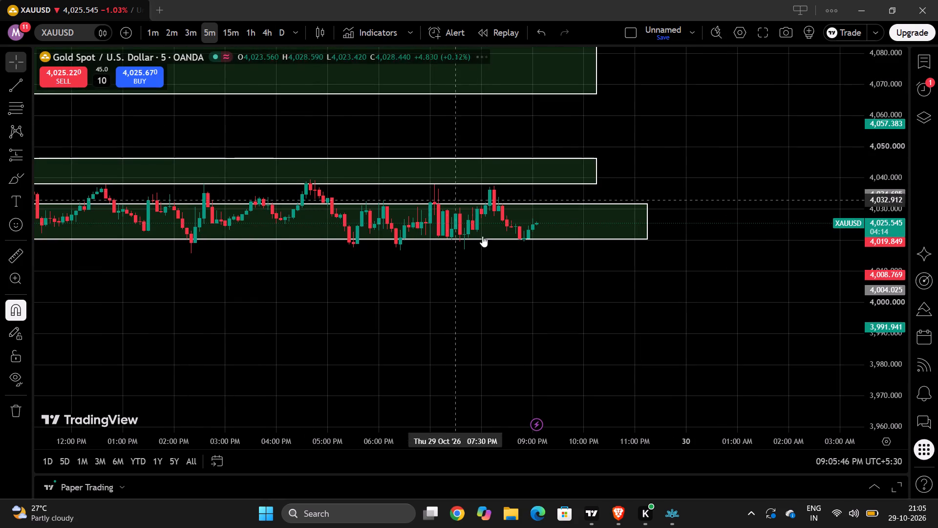
scroll(460, 303, "down", 7)
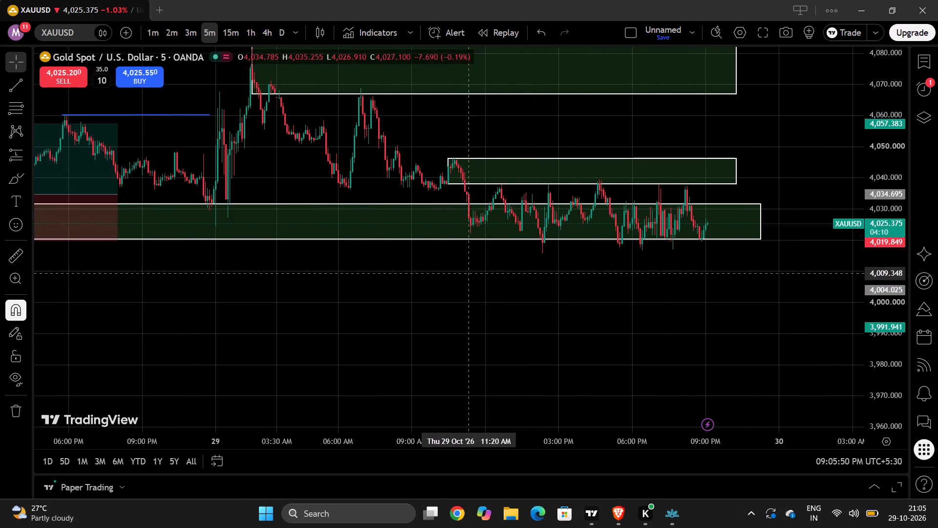
scroll(463, 282, "down", 5)
scroll(463, 282, "up", 11)
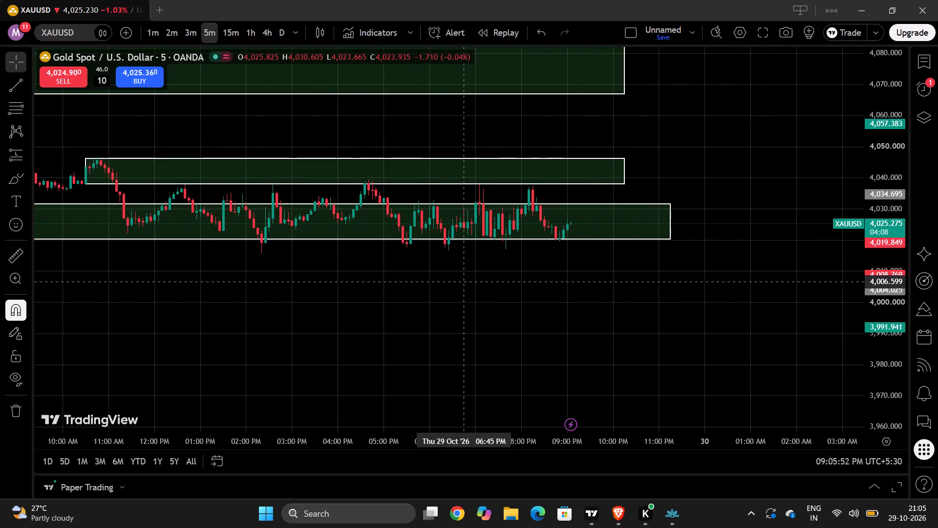
Examine the 29 October XAUUSD 5-minute candles against the two lower green zones, from the morning decline to the latest price.
double_click(554, 298)
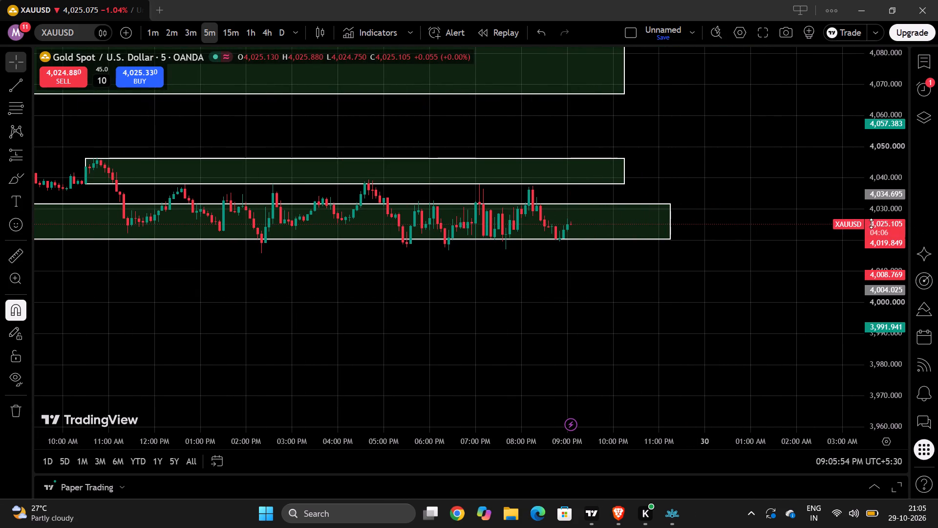
left_click(879, 199)
double_click(883, 208)
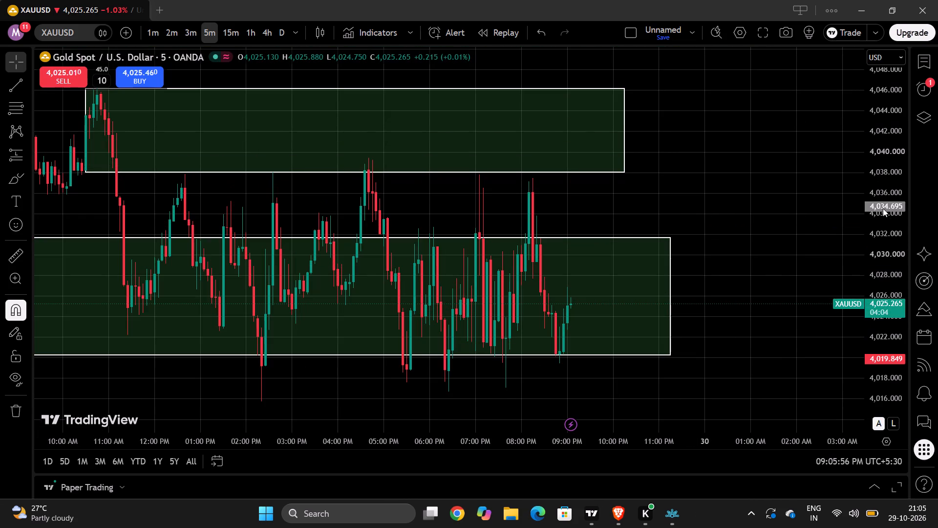
left_click_drag(773, 229, 897, 230)
scroll(719, 240, "down", 1)
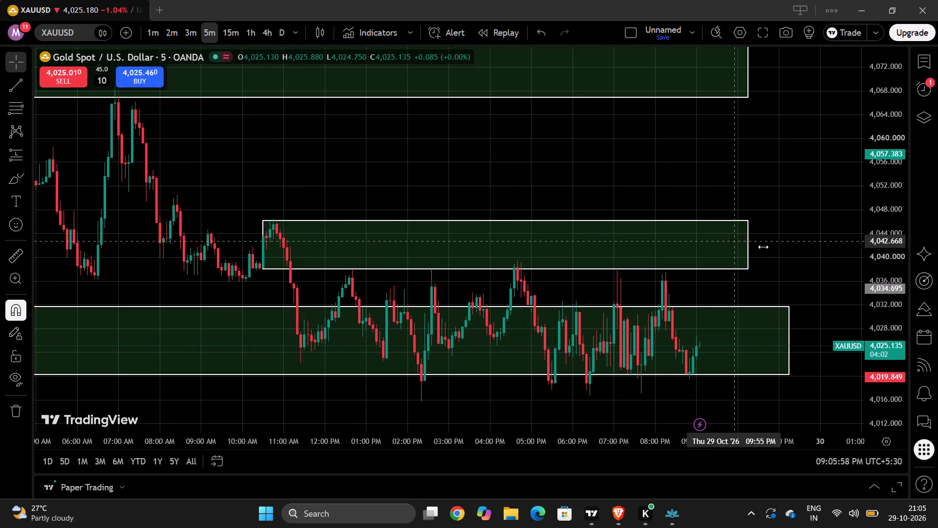
left_click_drag(785, 259, 815, 260)
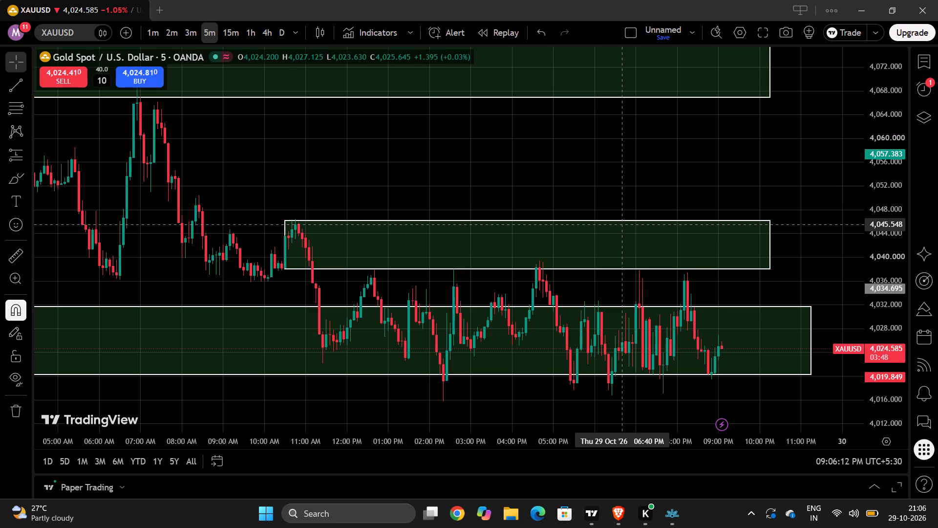
left_click(622, 224)
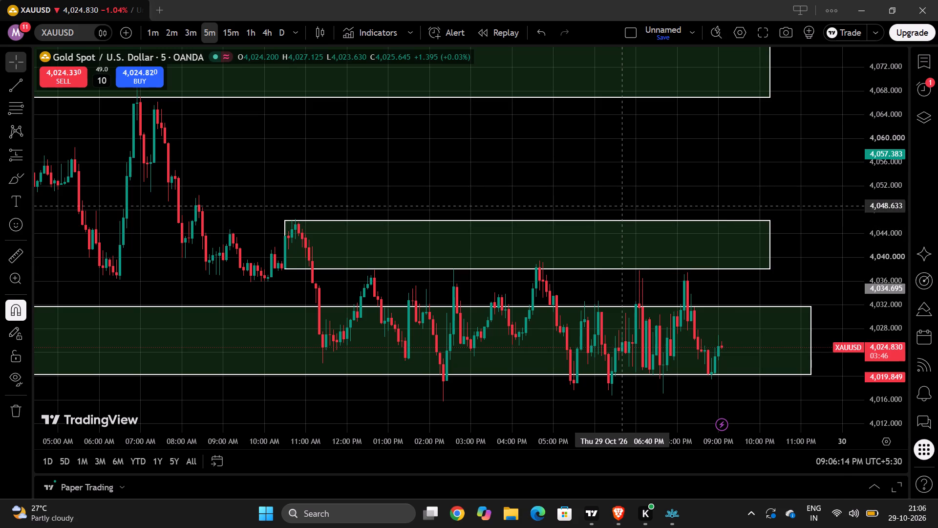
Leave the live XAUUSD chart and return to the EUR/USD backtest session in Traders Casa.
left_click(865, 13)
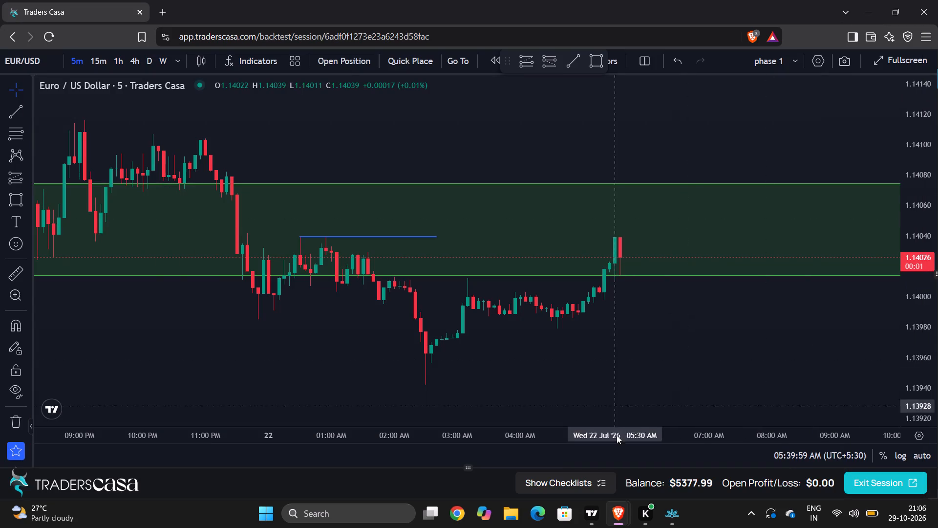
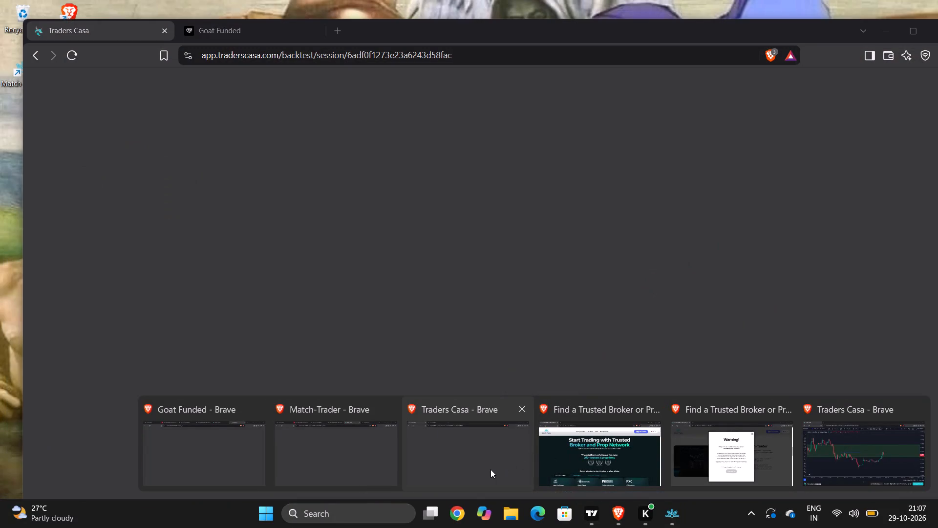
Bring up the EUR/USD backtest session window, dismiss the advertisement and show the window full screen.
left_click(486, 469)
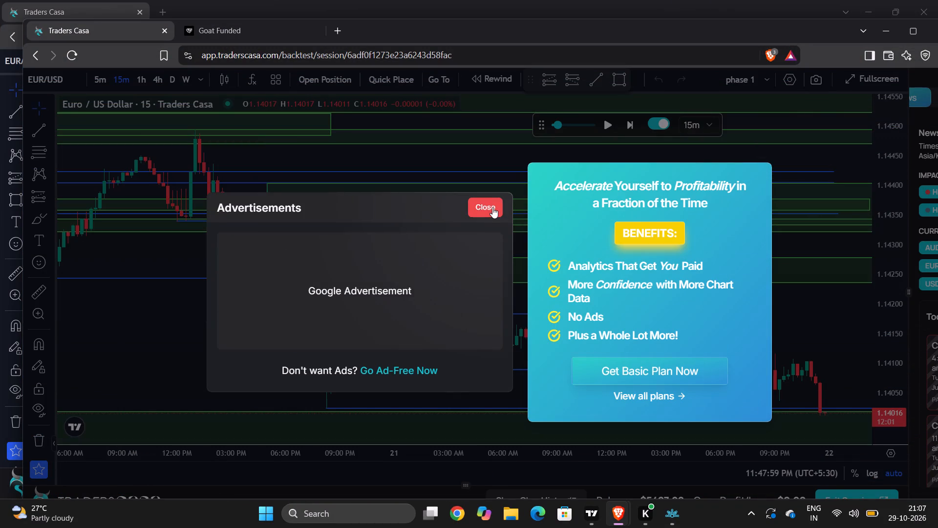
left_click(492, 207)
left_click_drag(688, 343, 462, 355)
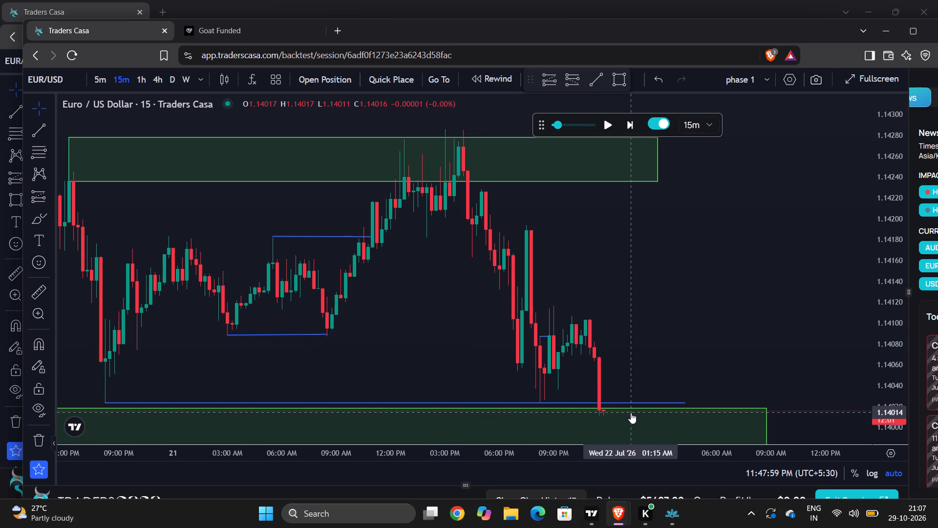
key("F11")
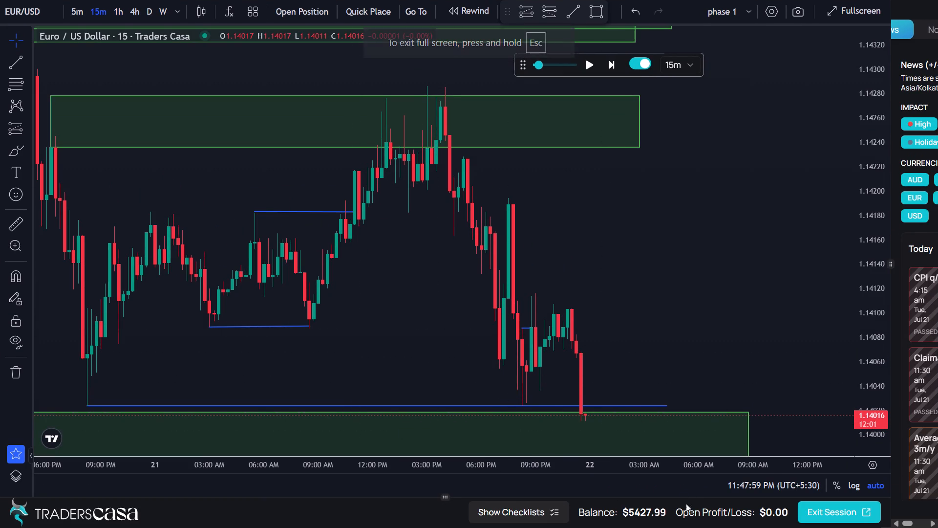
Examine the 15-minute EUR/USD decline of 20 to 21 July against the large lower green zone and where that zone starts.
scroll(695, 201, "down", 1)
scroll(694, 204, "up", 1)
scroll(693, 206, "down", 2)
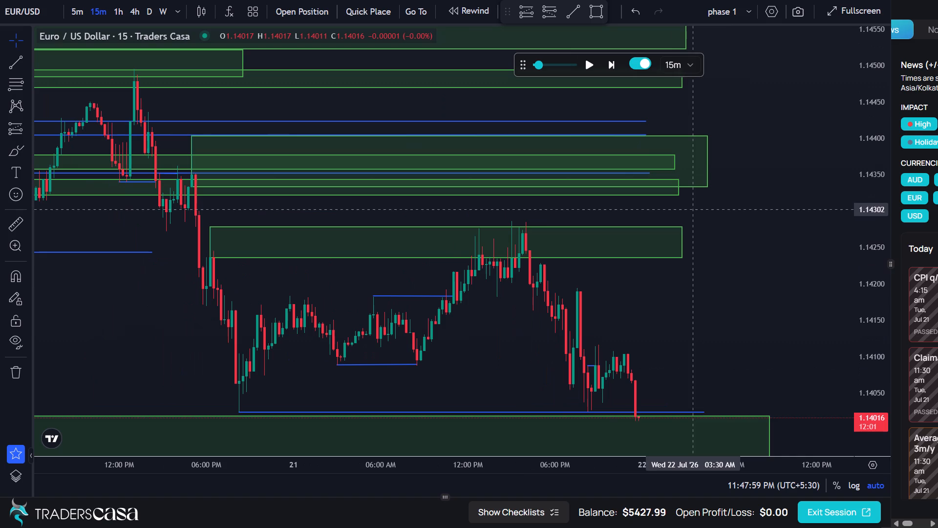
left_click(729, 269)
left_click_drag(728, 272, 778, 140)
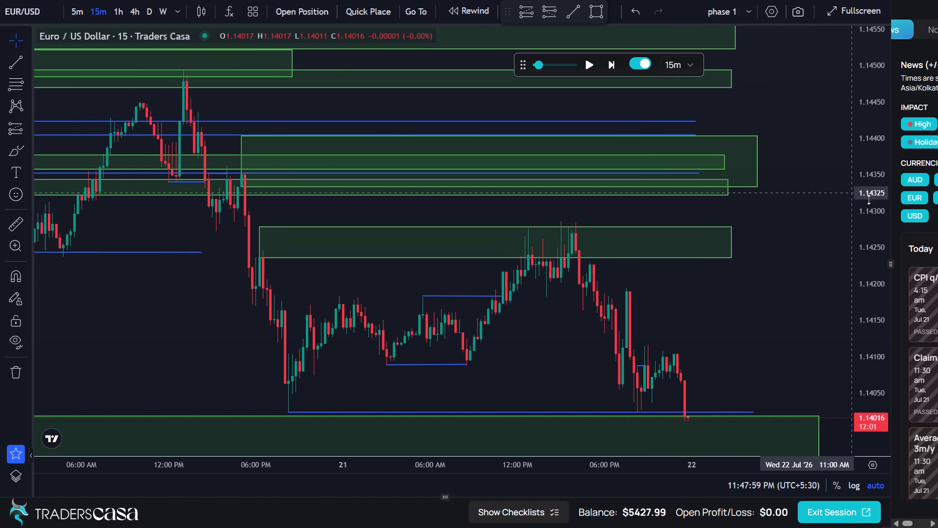
left_click_drag(869, 200, 868, 226)
left_click_drag(800, 323, 794, 151)
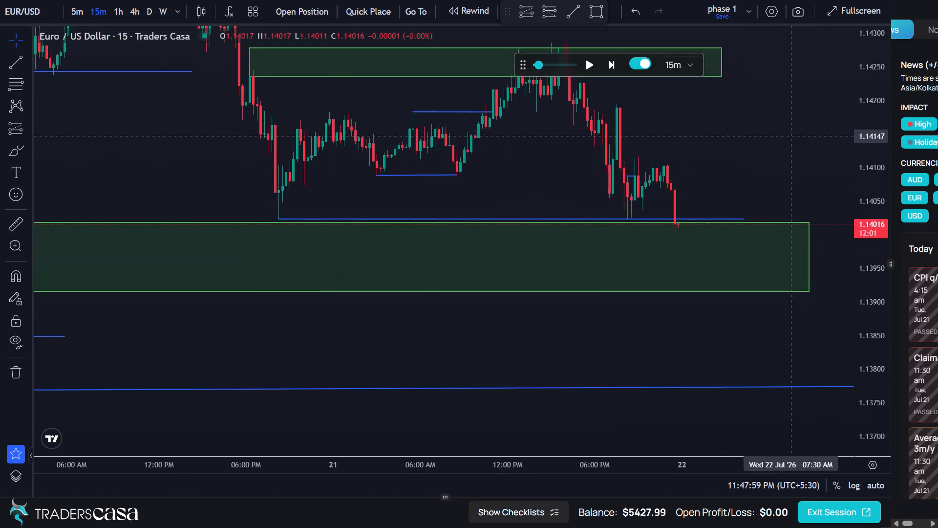
left_click_drag(794, 151, 814, 299)
left_click_drag(765, 311, 811, 218)
scroll(810, 218, "down", 10)
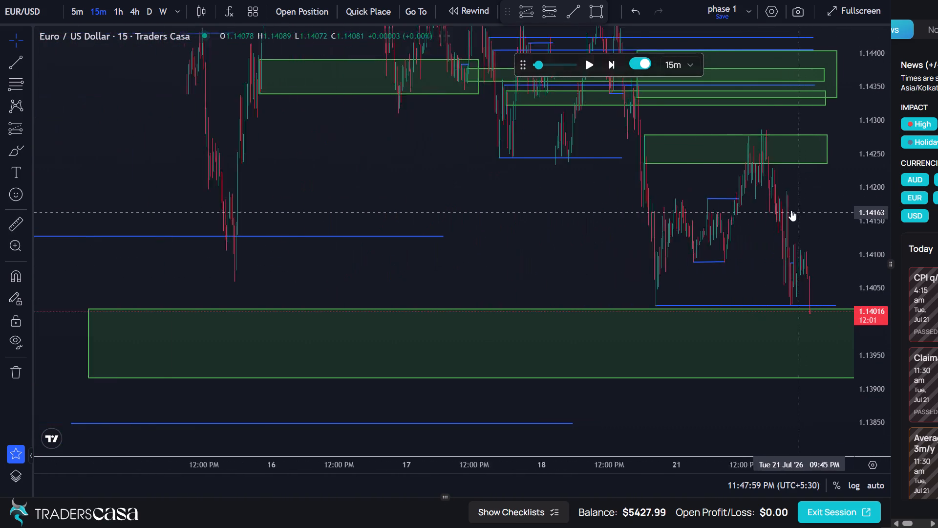
scroll(786, 210, "down", 6)
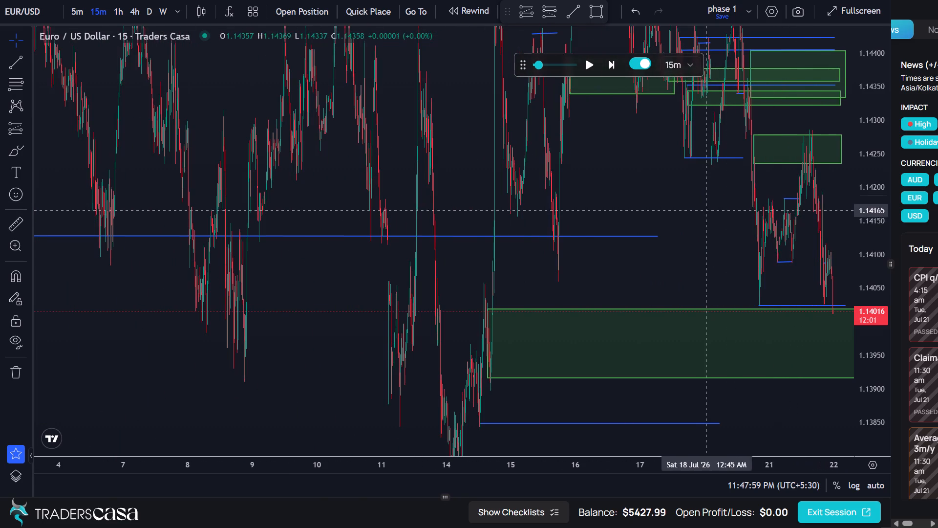
Restore the automatic price scale and review the 15-minute EUR/USD history from mid-June to 21 July around the marked levels.
left_click(874, 174)
double_click(874, 158)
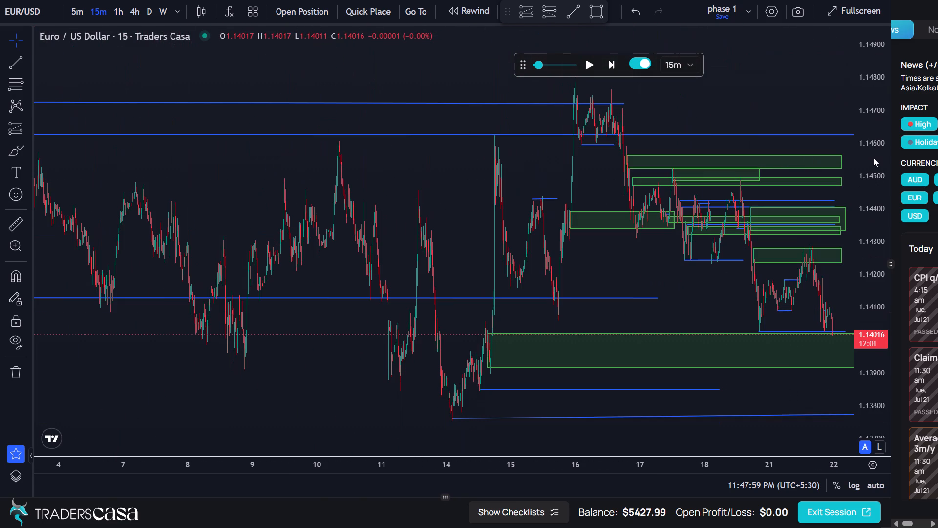
left_click_drag(706, 309, 556, 309)
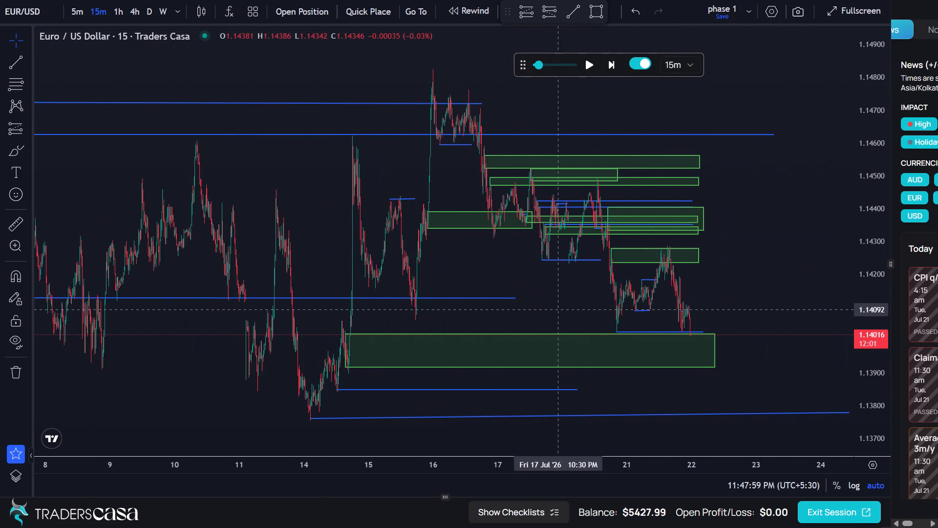
left_click_drag(556, 309, 566, 182)
left_click(553, 278)
left_click_drag(553, 277, 562, 227)
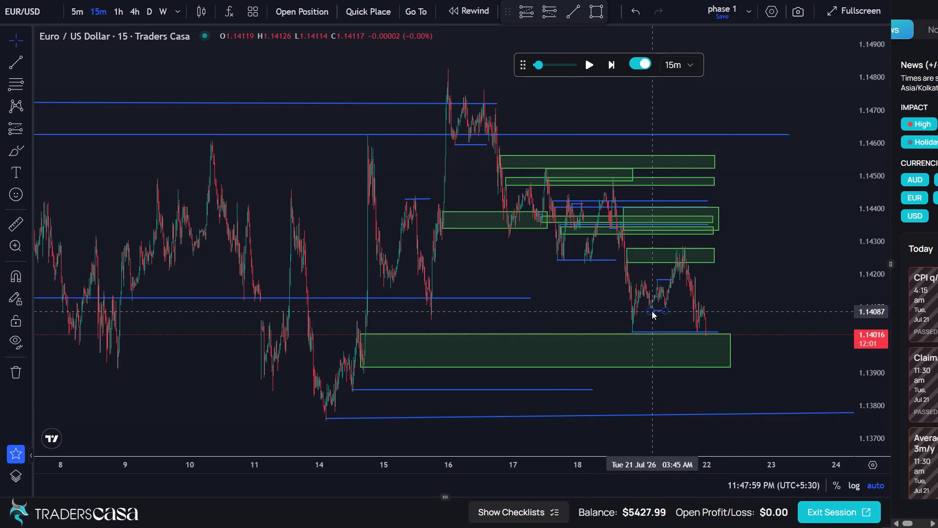
left_click_drag(522, 317, 716, 304)
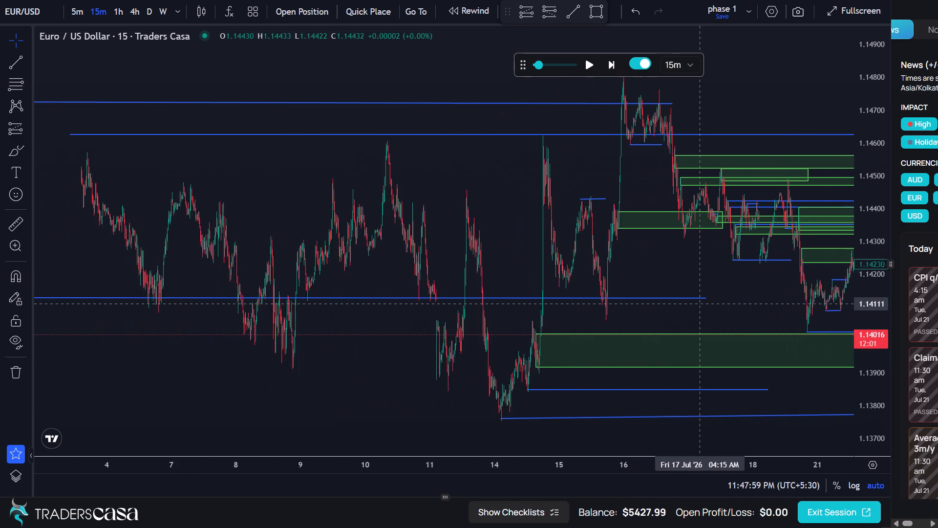
left_click_drag(716, 304, 723, 304)
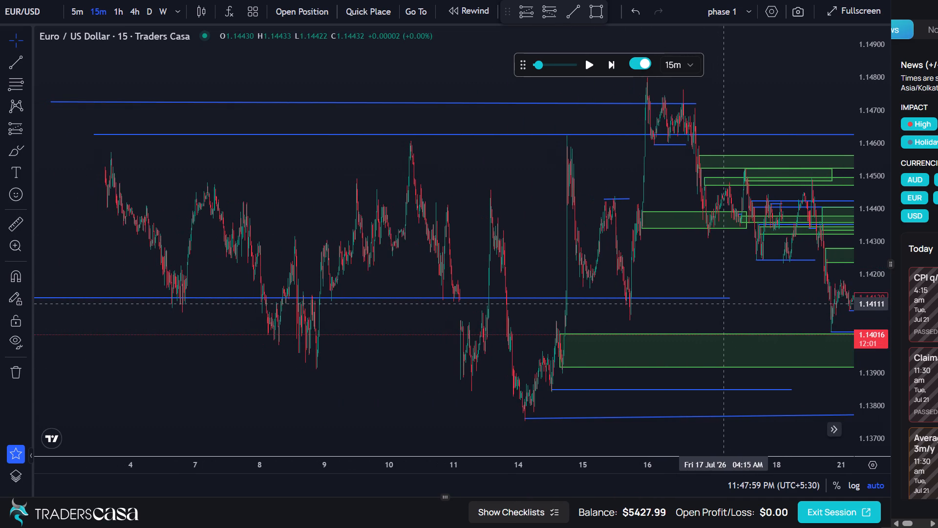
left_click_drag(723, 304, 722, 304)
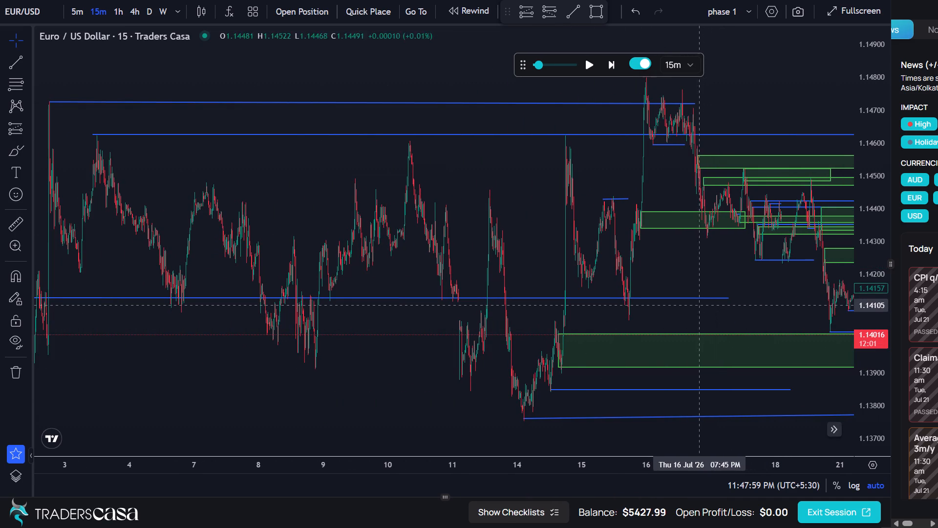
scroll(611, 318, "down", 3)
scroll(611, 318, "up", 4)
scroll(611, 318, "down", 13)
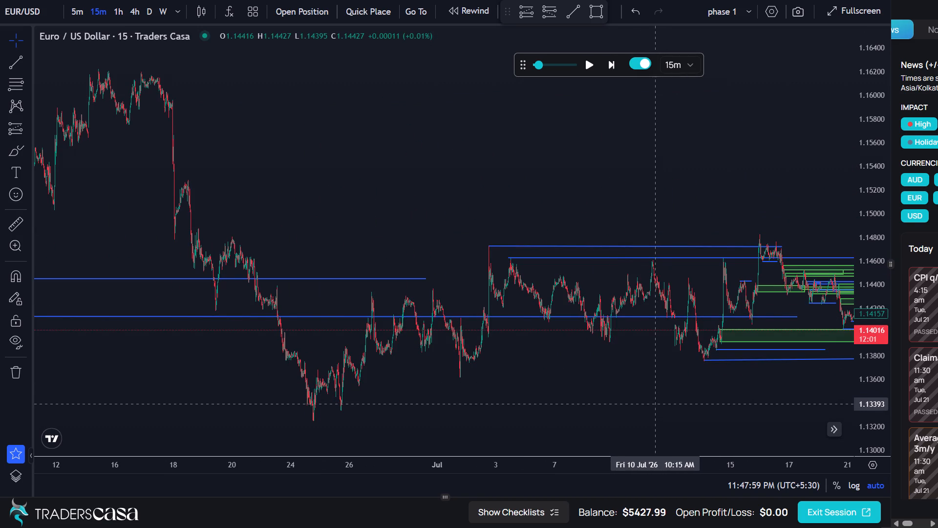
left_click_drag(648, 403, 525, 410)
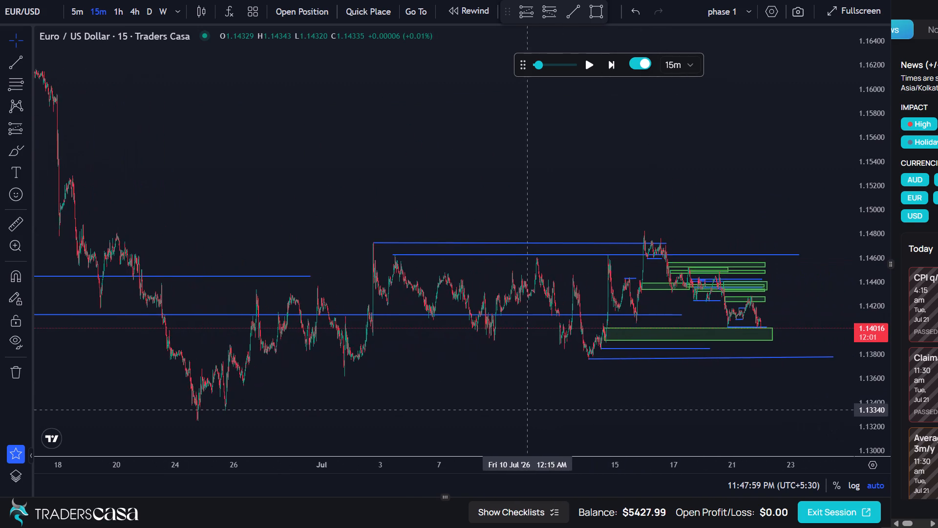
Examine the 15-minute price action from 16 to 21 July between the stacked upper green zones and the large lower zone.
scroll(655, 309, "up", 1)
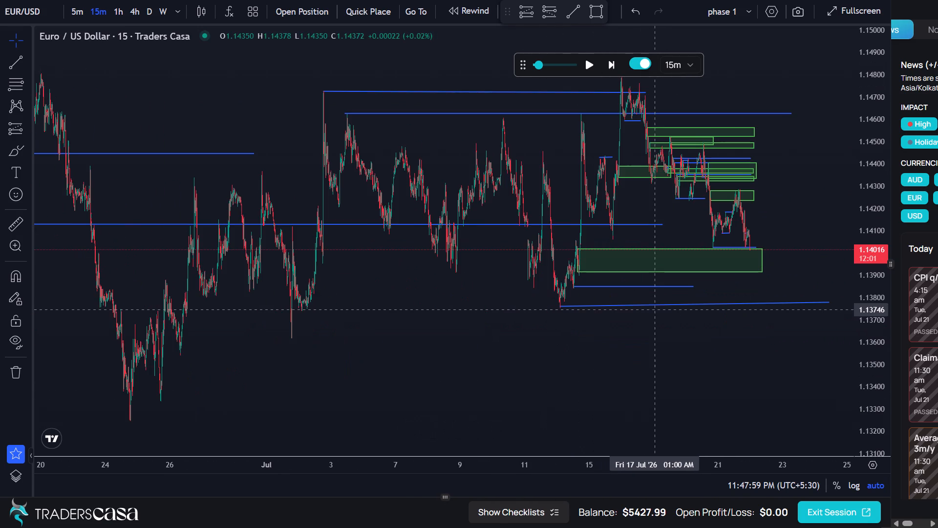
scroll(655, 309, "up", 13)
left_click_drag(613, 340, 613, 341)
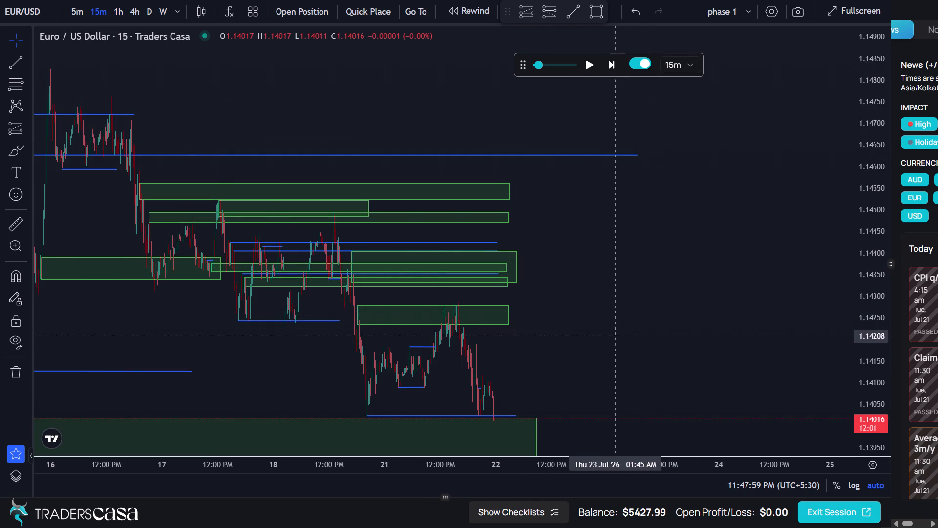
left_click_drag(613, 341, 716, 346)
scroll(652, 367, "up", 10)
left_click_drag(188, 289, 188, 289)
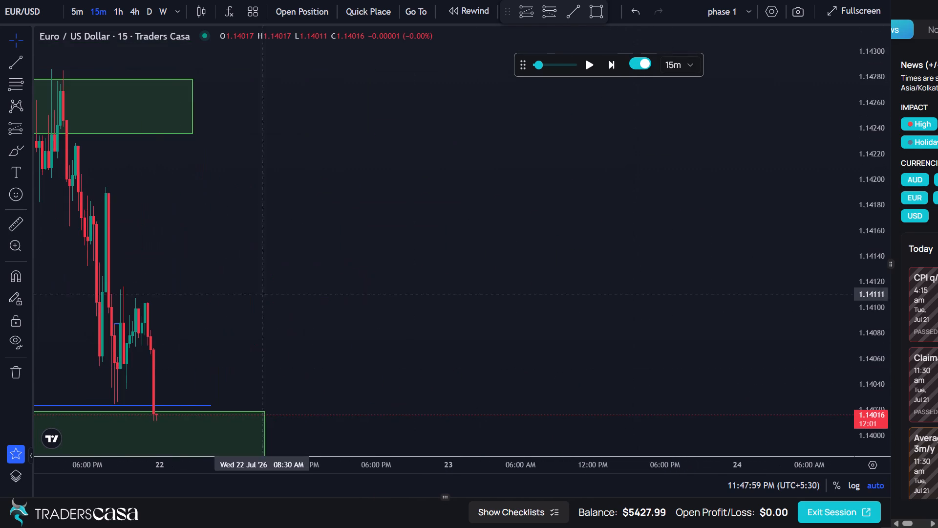
left_click_drag(188, 289, 620, 275)
left_click_drag(640, 332, 735, 269)
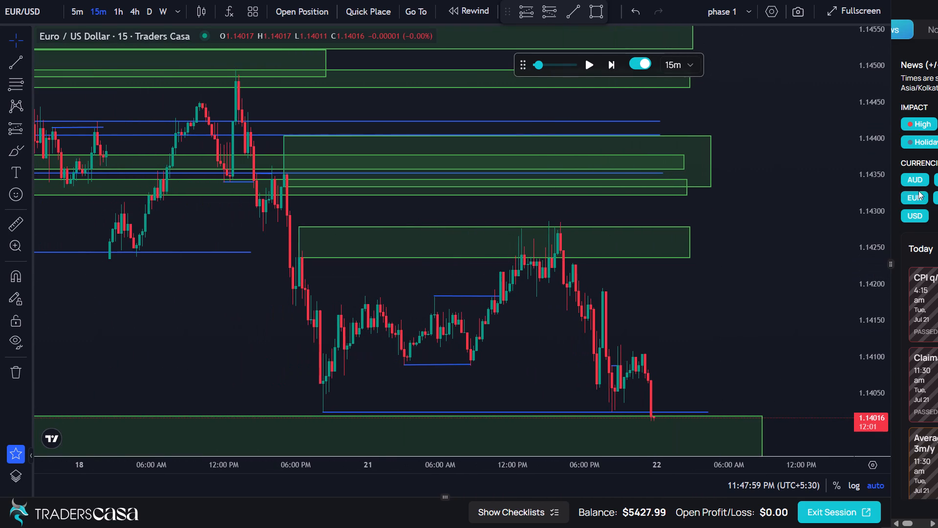
Collapse the news sidebar to widen the chart.
left_click_drag(891, 206, 937, 207)
Examine the latest 15-minute EUR/USD candles of 21 July at the blue low line and the top edge of the lower green zone.
scroll(713, 353, "up", 1)
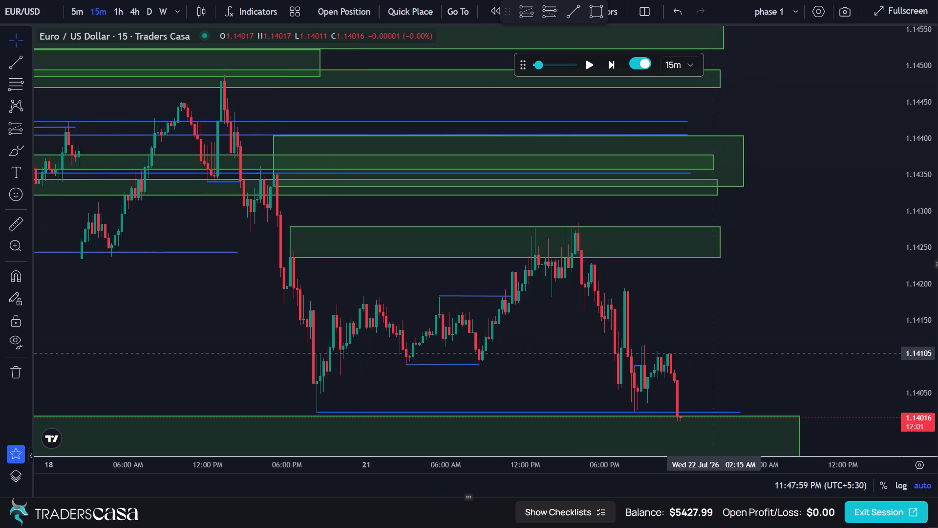
scroll(713, 353, "up", 2)
left_click_drag(698, 361, 650, 376)
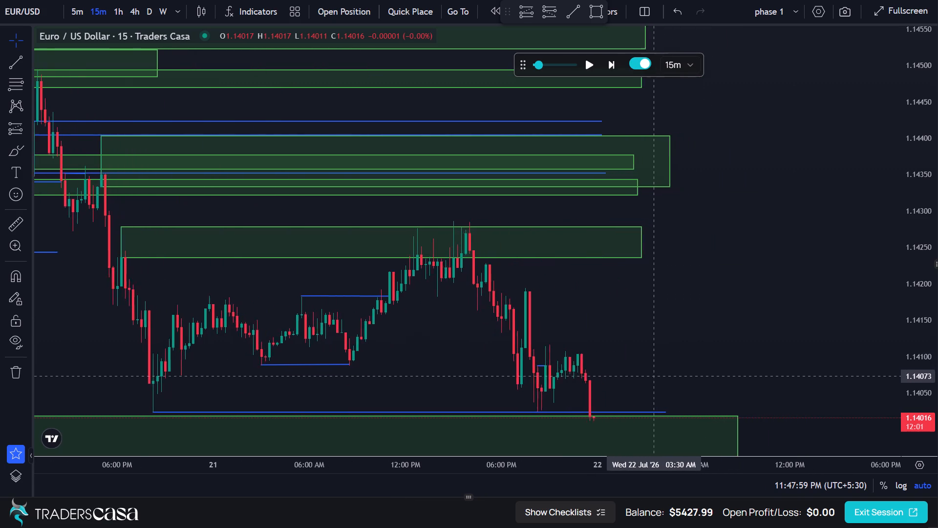
left_click_drag(650, 376, 630, 385)
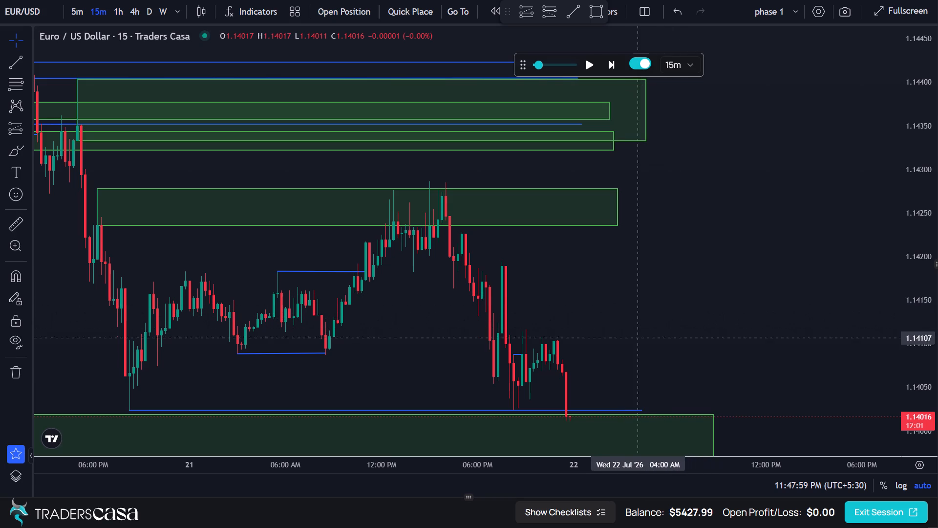
scroll(616, 368, "up", 2)
scroll(616, 368, "down", 2)
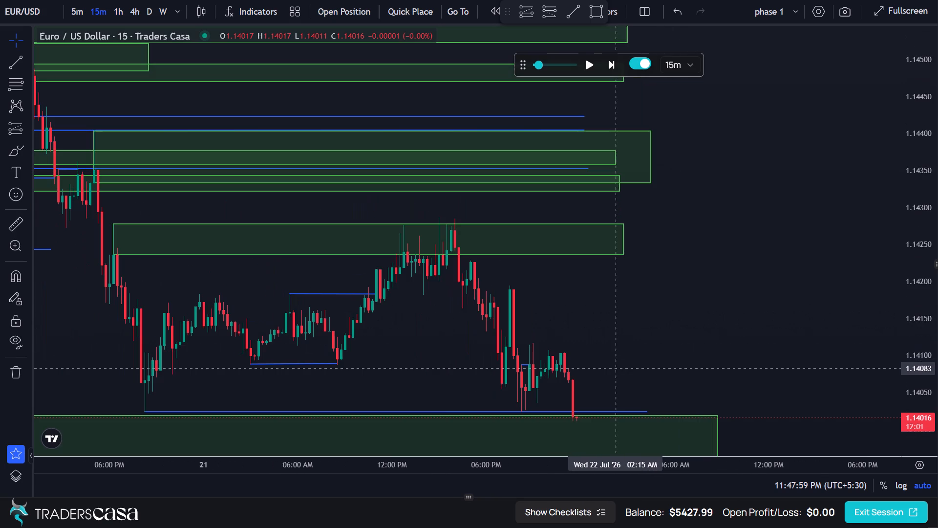
left_click_drag(618, 364, 725, 364)
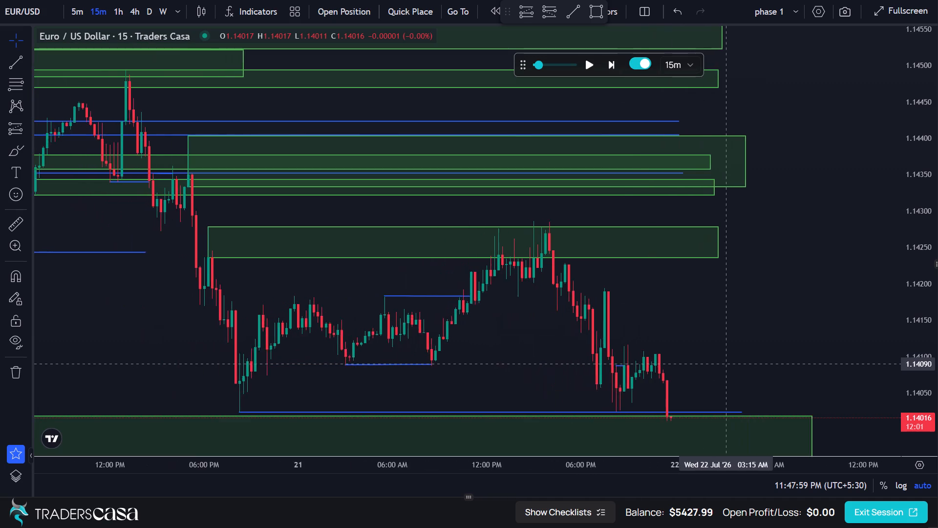
left_click_drag(725, 364, 622, 380)
scroll(619, 377, "up", 1)
left_click_drag(601, 375, 698, 378)
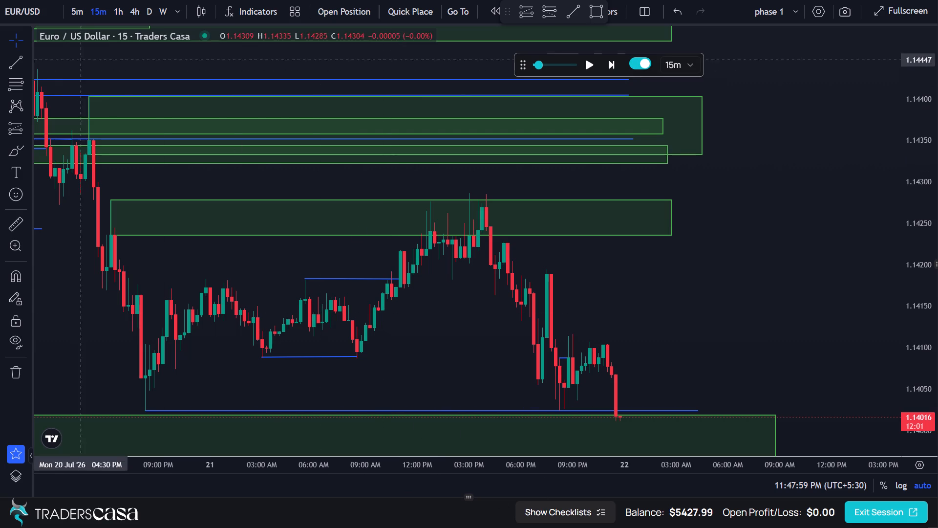
Switch the EUR/USD chart to the 5-minute timeframe and show the 20 to 21 July price action.
left_click(78, 12)
scroll(560, 260, "down", 2)
left_click_drag(561, 255, 750, 272)
scroll(750, 274, "down", 6)
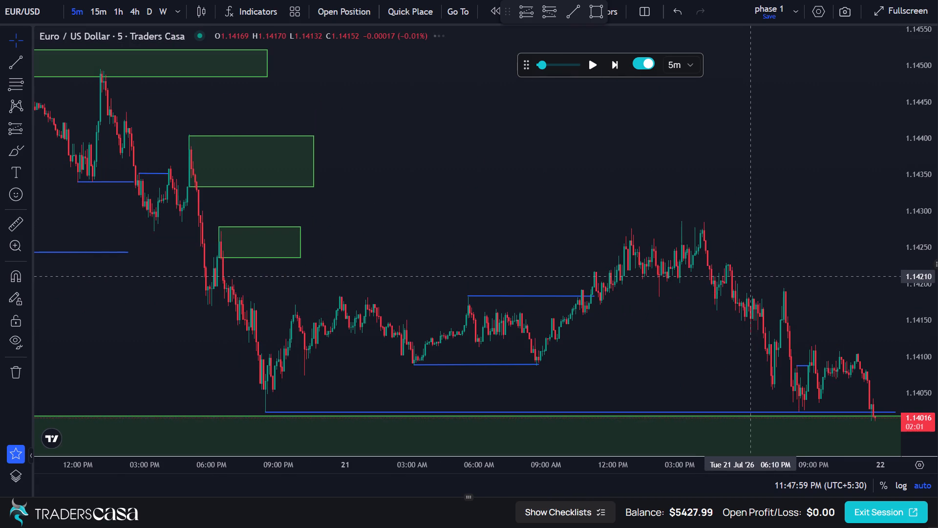
Examine the 5-minute candles of 21 July from the afternoon high down to the latest price at the lower green zone.
scroll(750, 277, "up", 12)
scroll(748, 282, "down", 2)
scroll(748, 282, "up", 1)
scroll(748, 282, "down", 2)
scroll(748, 282, "up", 3)
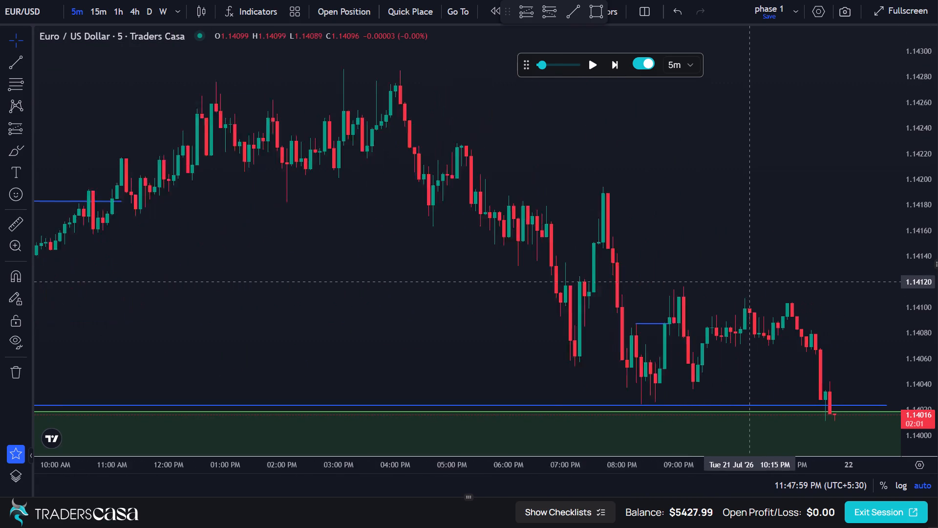
scroll(748, 282, "up", 5)
scroll(748, 282, "down", 1)
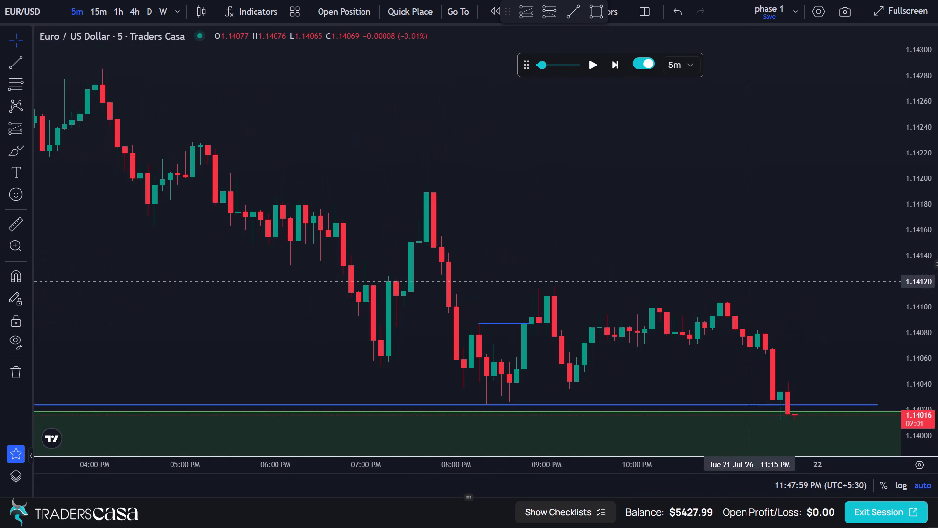
left_click_drag(749, 281, 676, 180)
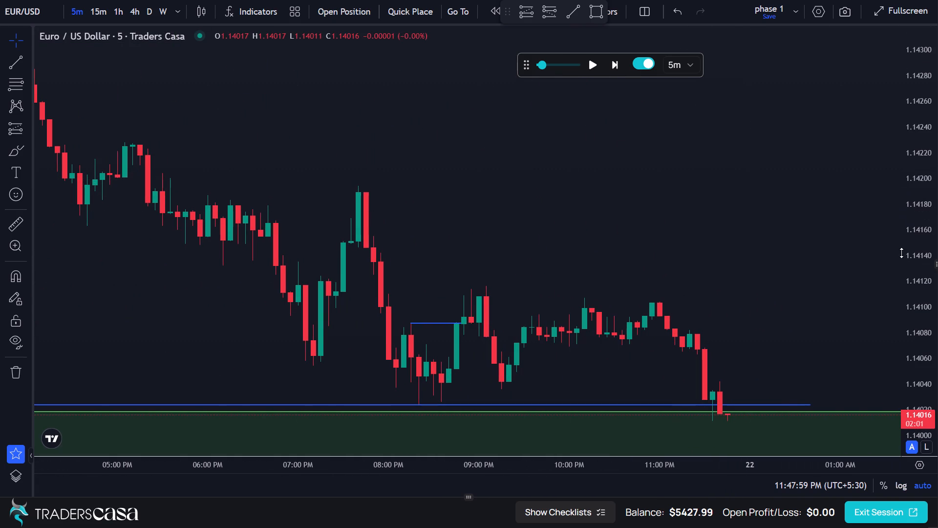
left_click_drag(911, 249, 916, 260)
left_click_drag(757, 238, 761, 182)
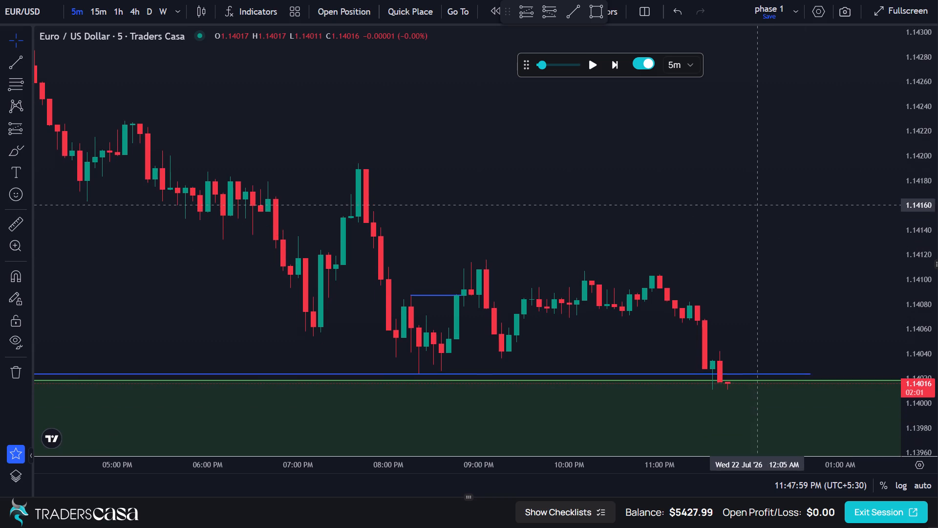
left_click_drag(761, 182, 757, 154)
scroll(753, 154, "down", 2)
left_click_drag(752, 155, 736, 196)
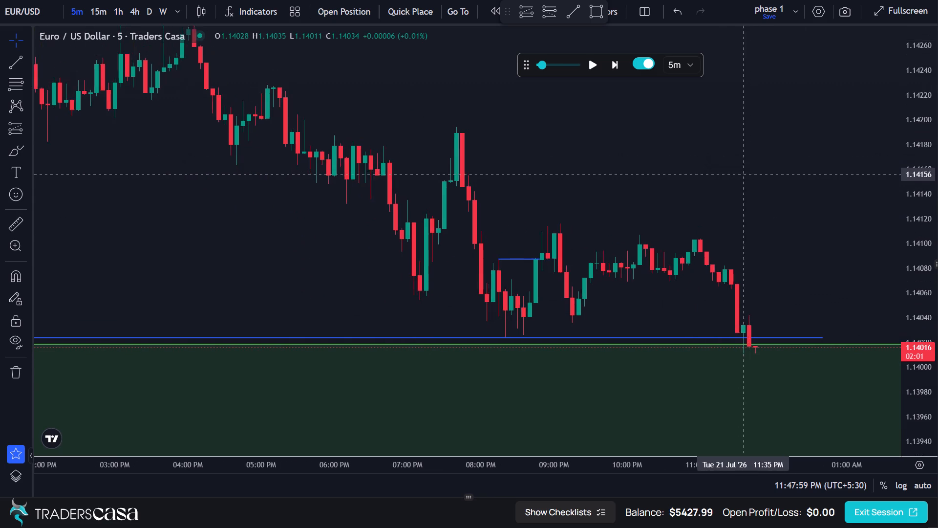
left_click_drag(736, 196, 719, 231)
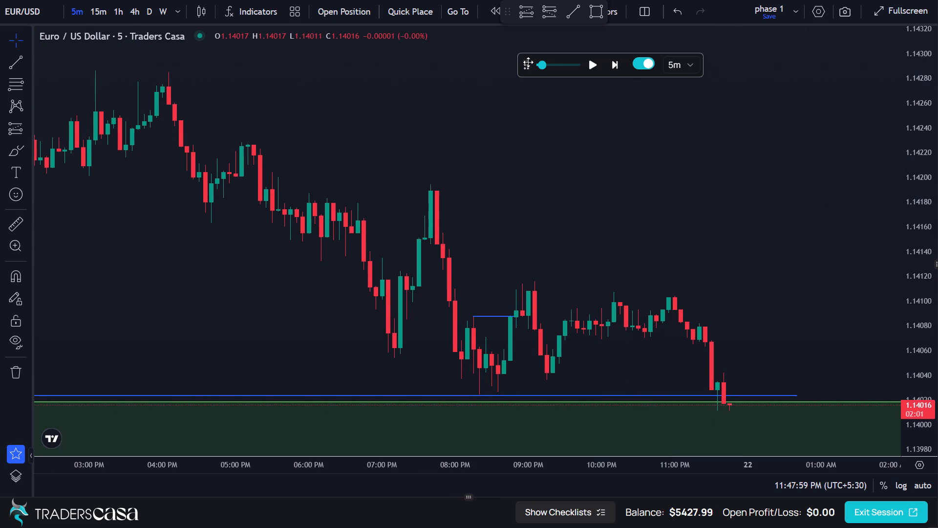
Move the floating replay controls off the candles to just below the chart's time axis.
left_click_drag(529, 62, 342, 500)
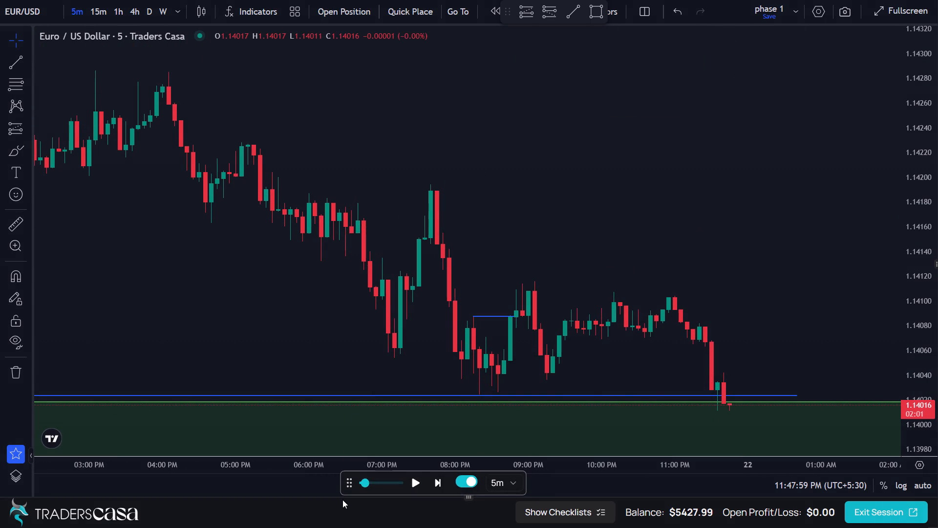
left_click_drag(342, 500, 342, 502)
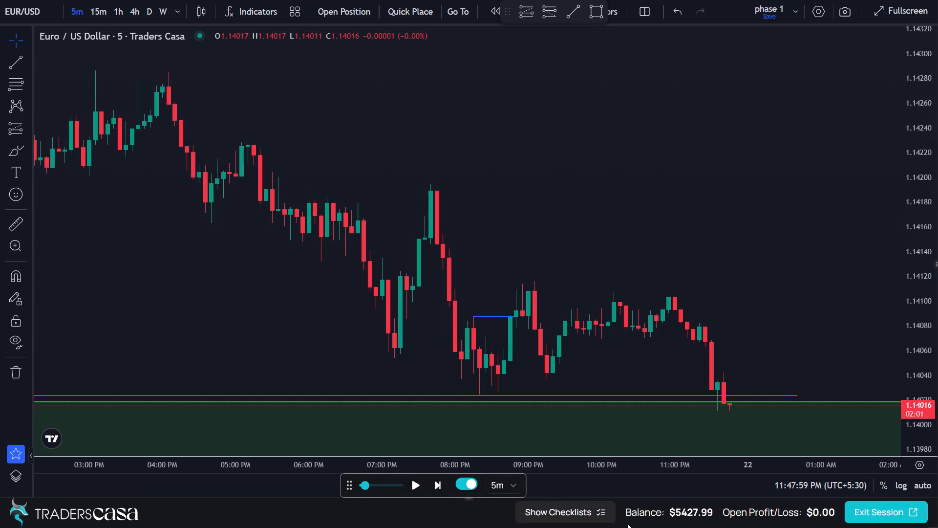
Advance the EUR/USD replay in 5-minute steps past midnight to about 12:50 AM on 22 July.
left_click(436, 484)
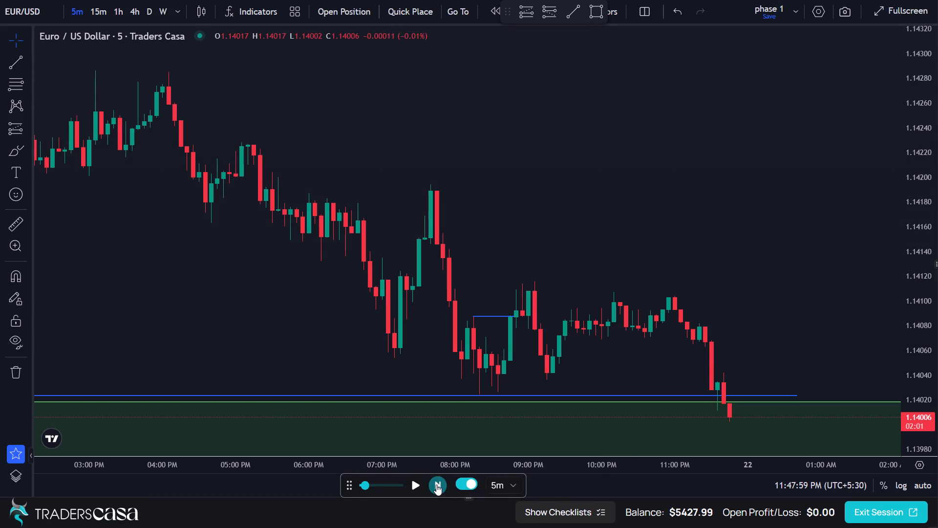
left_click(436, 484)
left_click(436, 484)
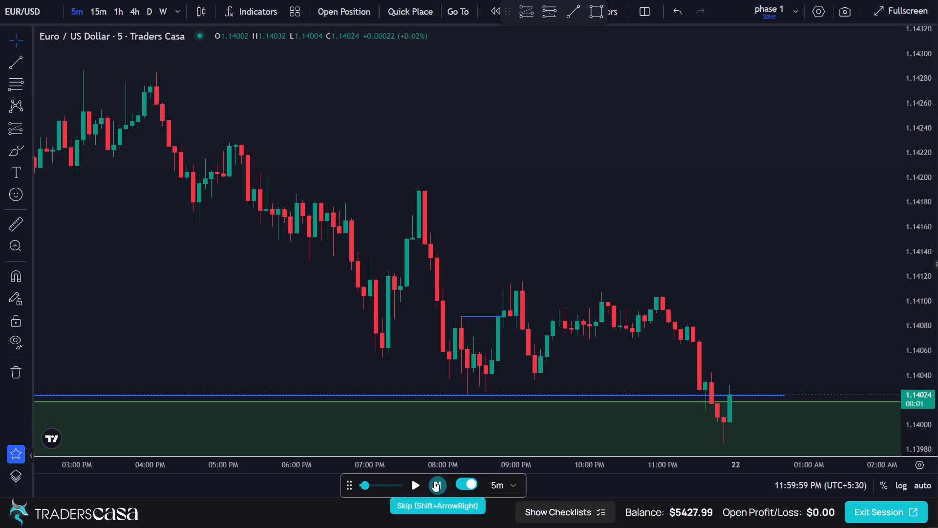
left_click(434, 481)
left_click(434, 481)
left_click(434, 481)
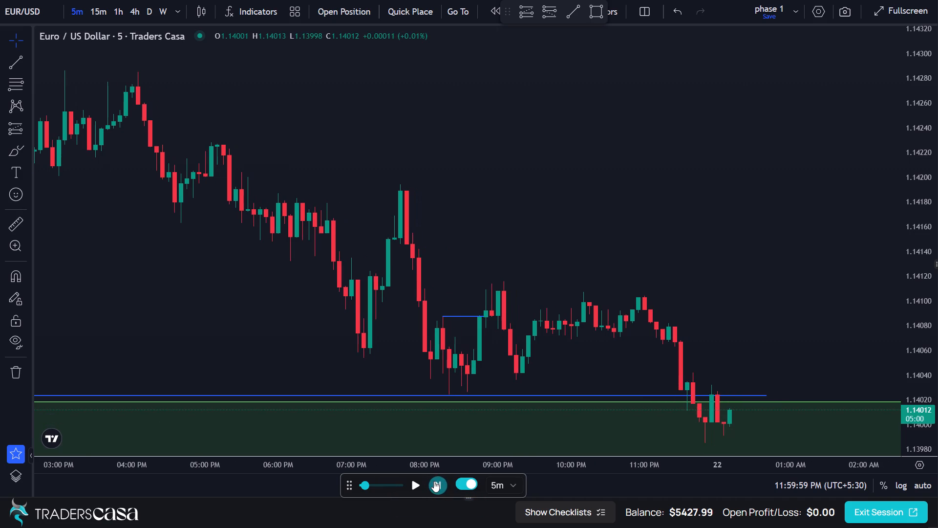
left_click(434, 481)
left_click(434, 481)
left_click(434, 481)
left_click(434, 481)
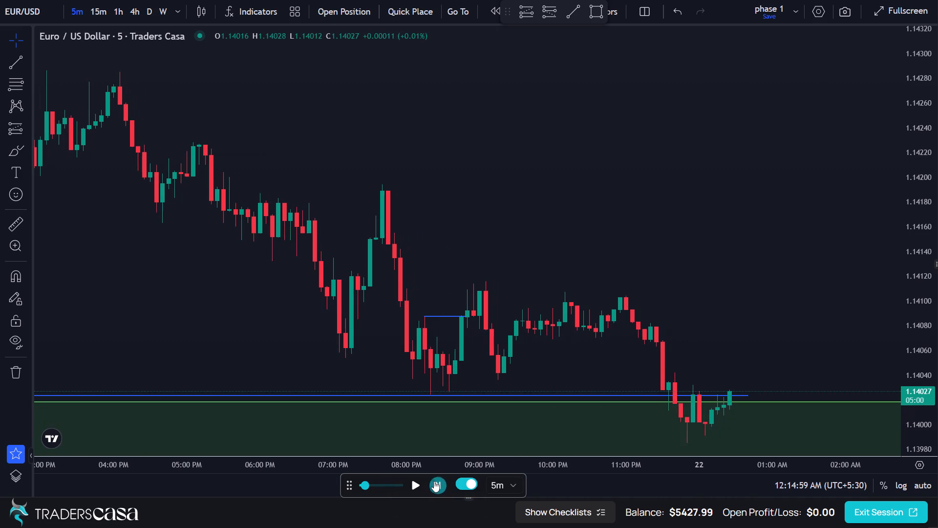
left_click(434, 481)
left_click(434, 481)
left_click(434, 481)
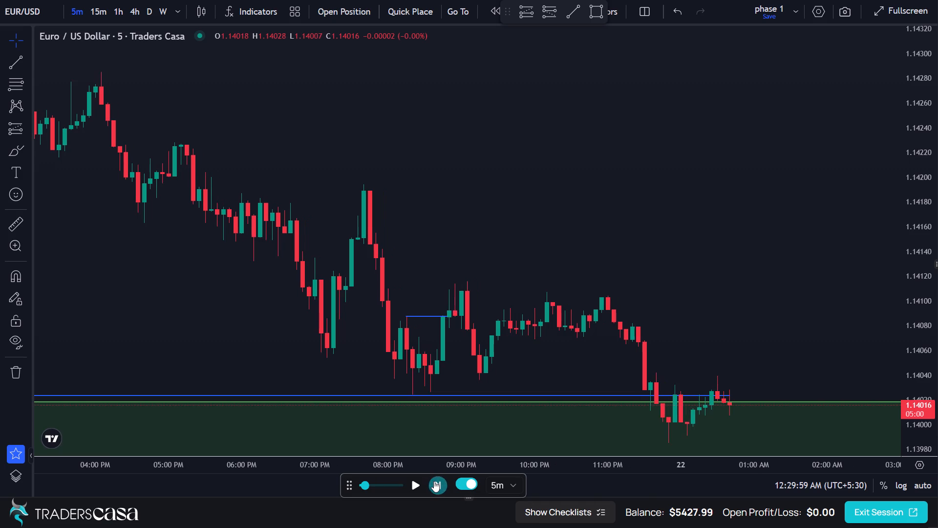
left_click(434, 481)
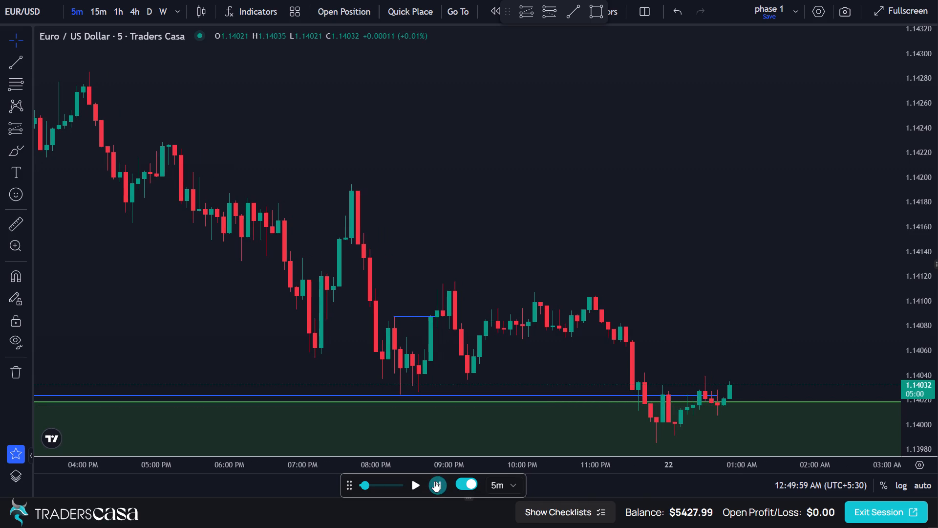
Continue the EUR/USD replay in 5-minute steps to about 2:40 AM on 22 July.
left_click(434, 481)
left_click(434, 481)
double_click(434, 481)
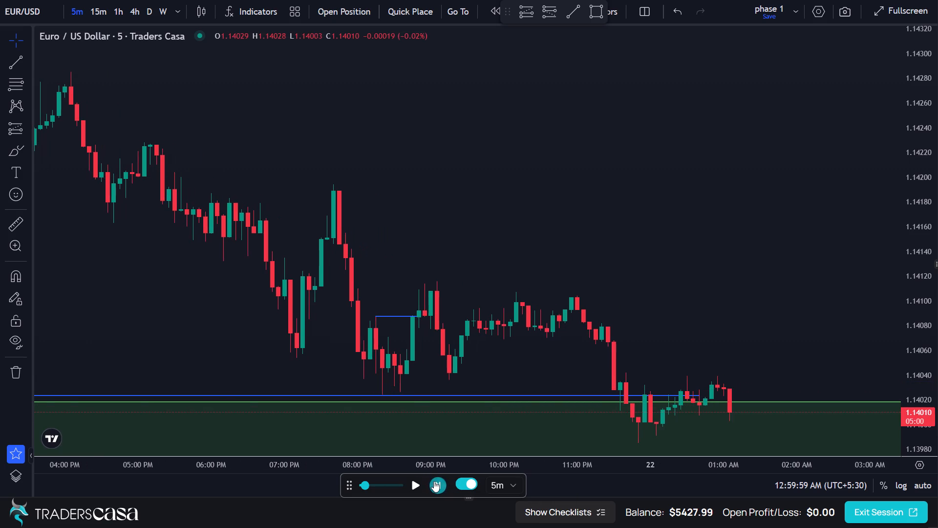
left_click(434, 481)
left_click(434, 481)
left_click(434, 481)
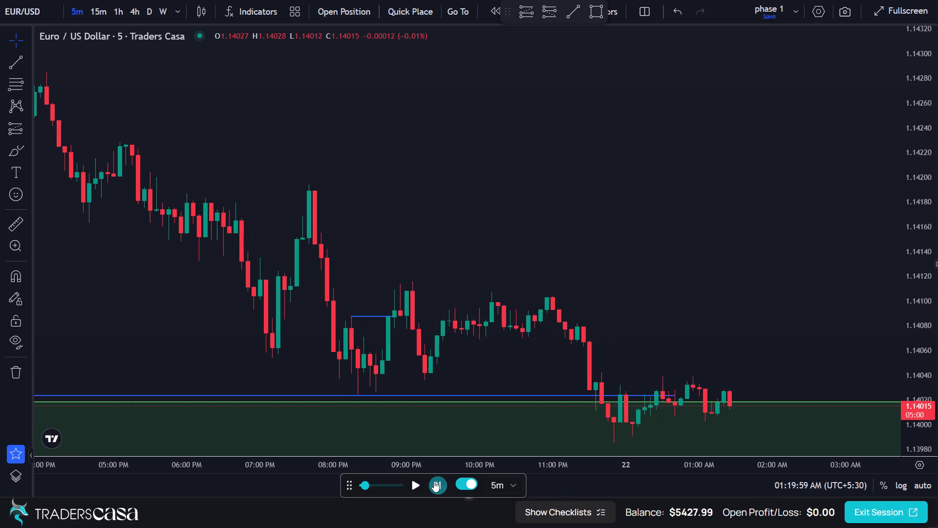
left_click(434, 481)
triple_click(434, 481)
left_click(434, 481)
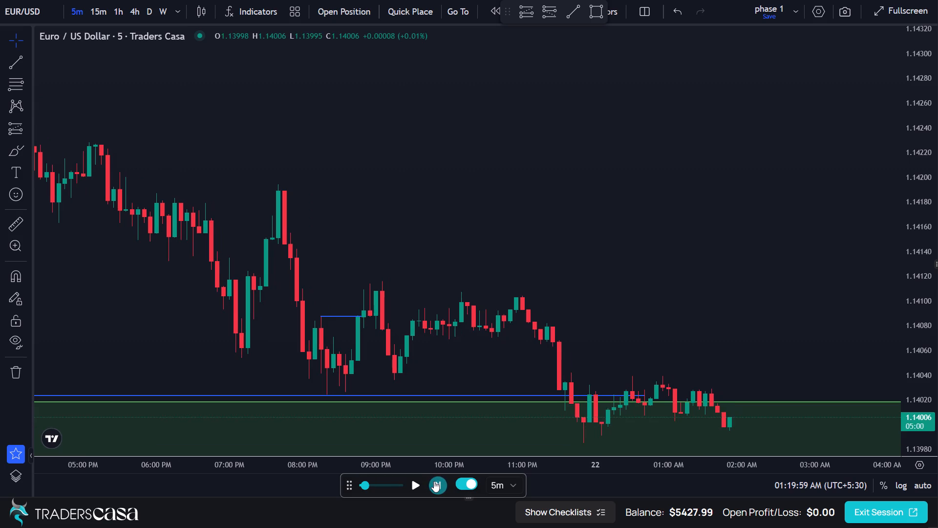
triple_click(434, 481)
left_click(434, 481)
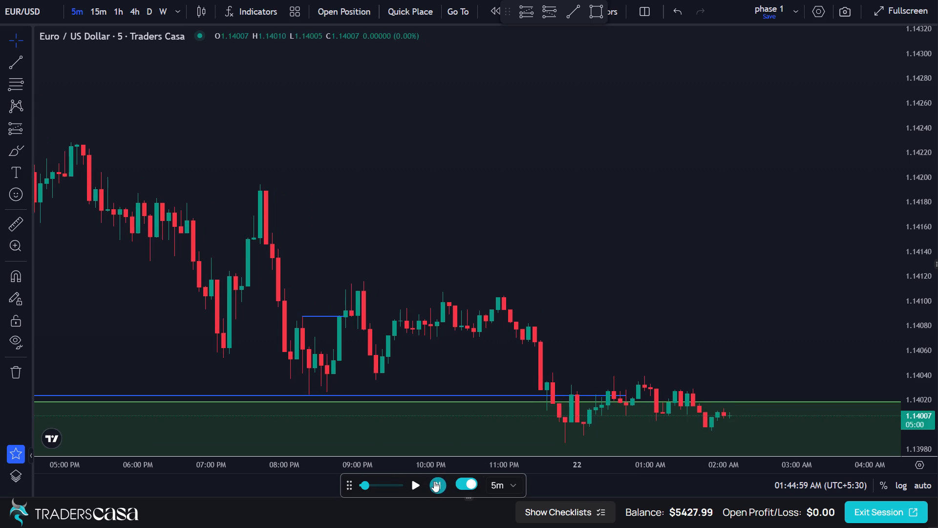
triple_click(434, 481)
left_click(434, 481)
left_click(434, 481)
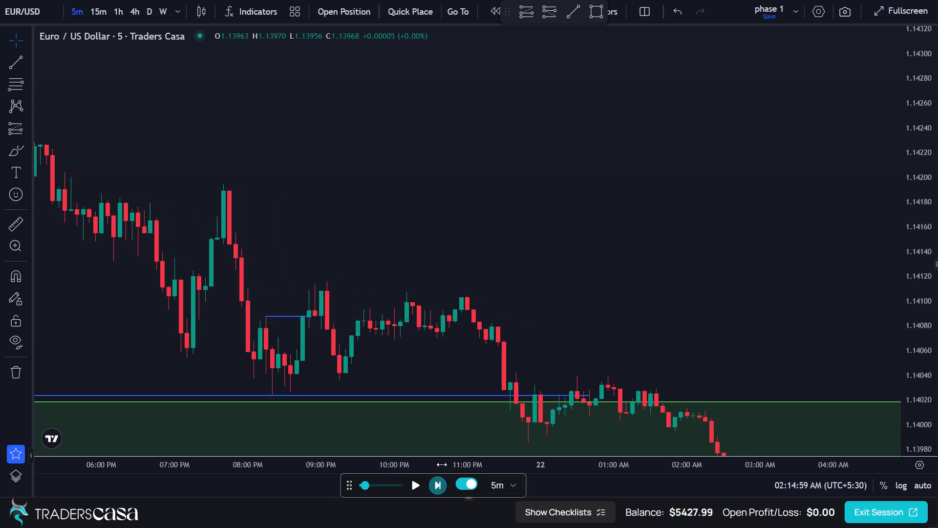
Examine the latest 5-minute candles inside the full lower green zone against the blue-marked lows of 20 and 21 July.
left_click_drag(676, 315, 697, 101)
scroll(685, 98, "down", 4)
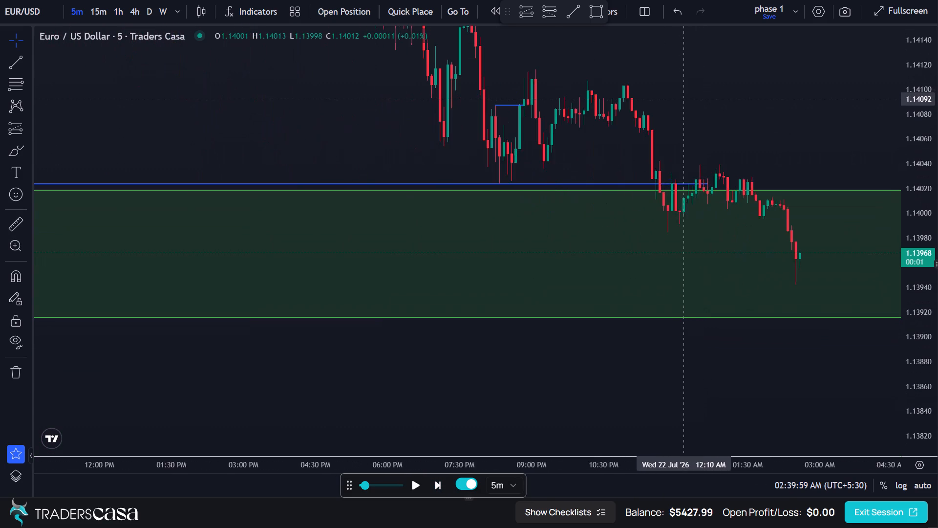
scroll(685, 99, "down", 14)
scroll(683, 102, "up", 1)
scroll(683, 102, "down", 1)
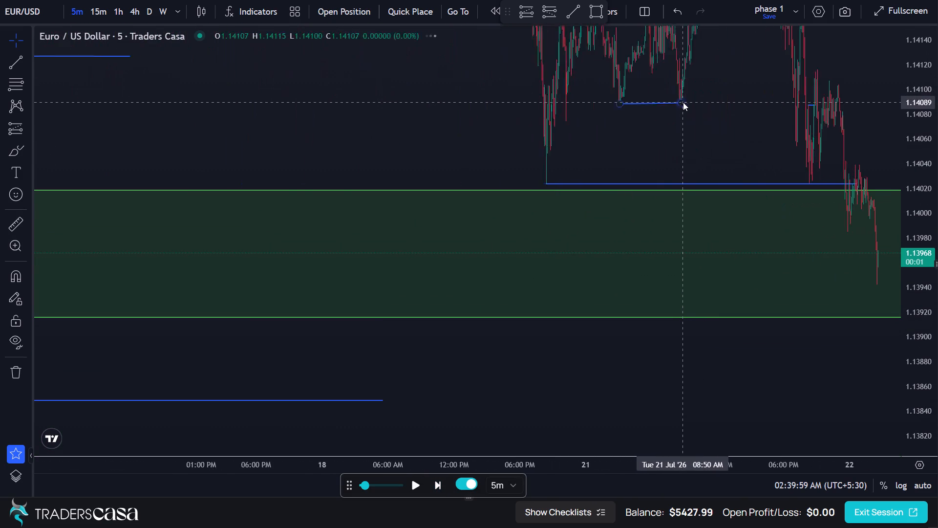
scroll(683, 102, "down", 6)
scroll(683, 102, "up", 2)
scroll(683, 102, "down", 1)
scroll(683, 102, "up", 10)
scroll(682, 102, "down", 1)
scroll(682, 102, "up", 2)
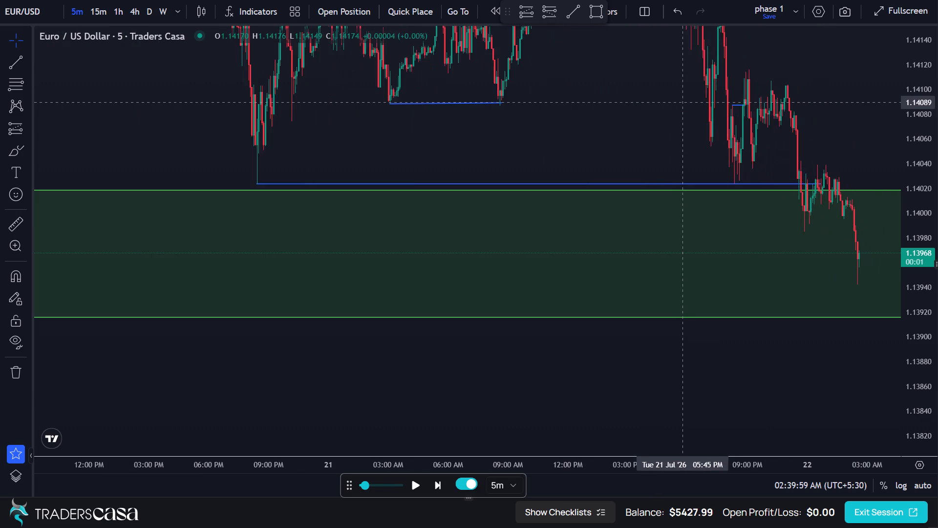
scroll(682, 102, "up", 7)
scroll(682, 102, "down", 1)
scroll(682, 102, "up", 1)
scroll(682, 102, "down", 1)
scroll(682, 103, "up", 5)
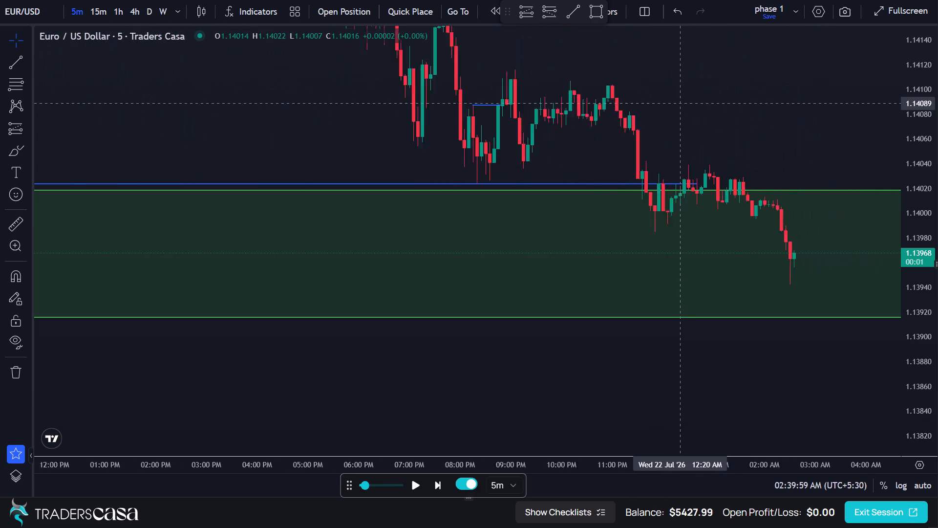
scroll(682, 103, "up", 1)
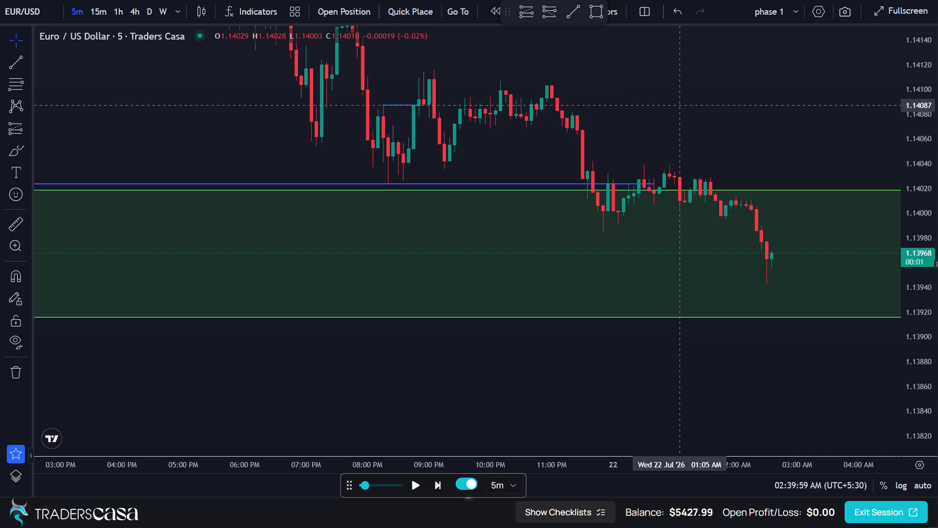
left_click(678, 106)
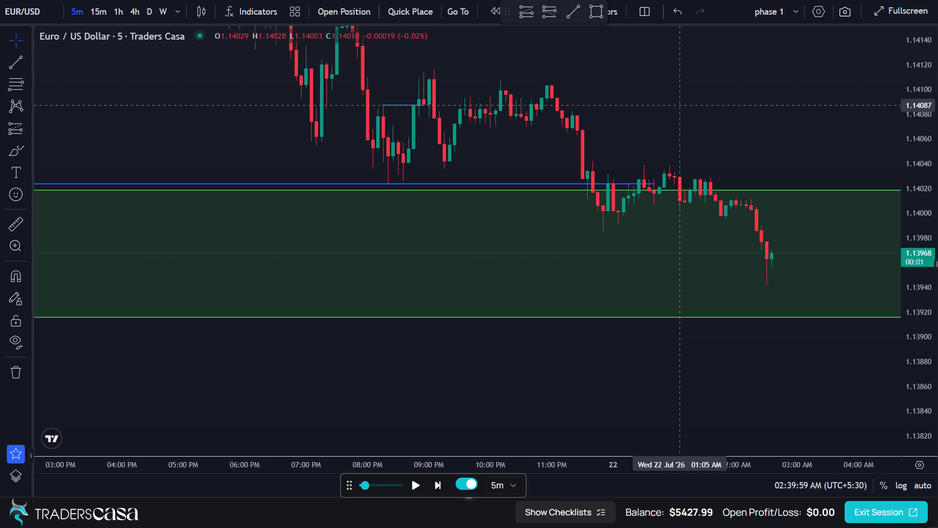
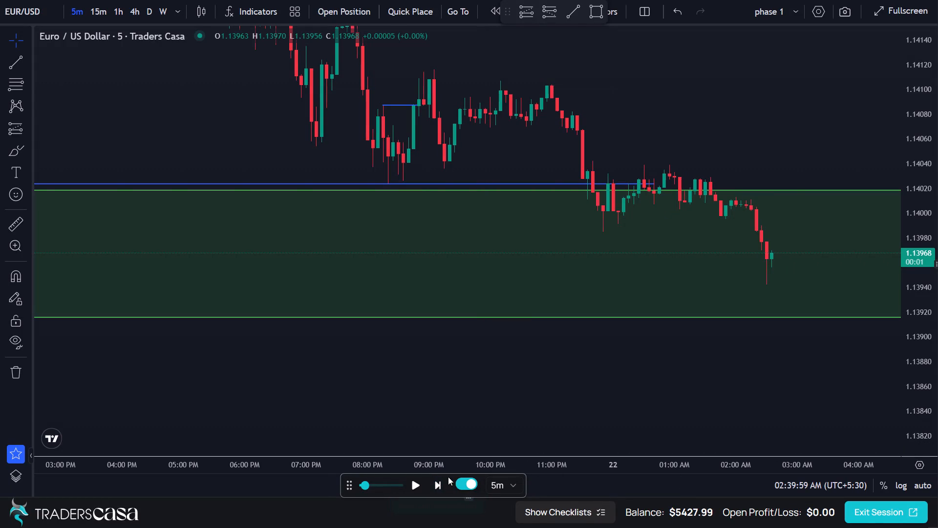
Examine the latest 5-minute decline inside the large green zone, comparing it with the swings of 21 July.
left_click_drag(645, 363, 578, 374)
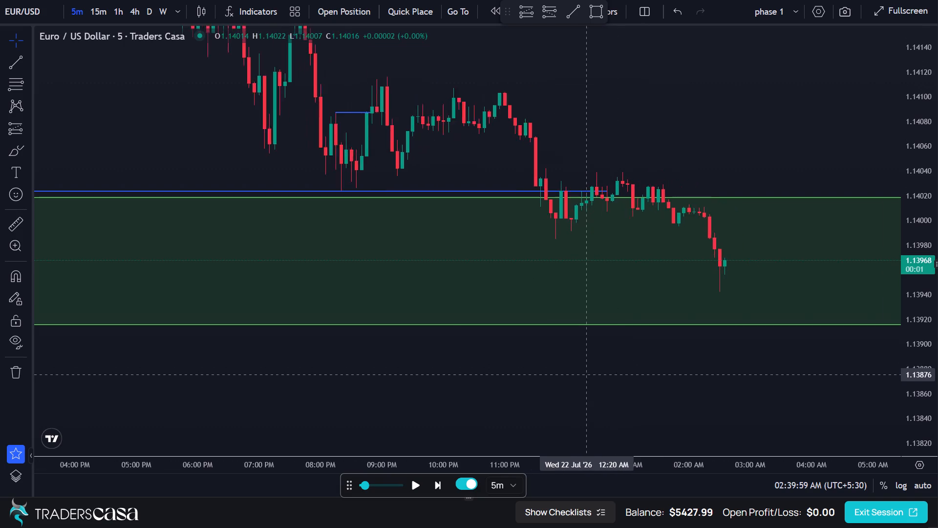
left_click_drag(578, 374, 701, 348)
scroll(696, 340, "down", 3)
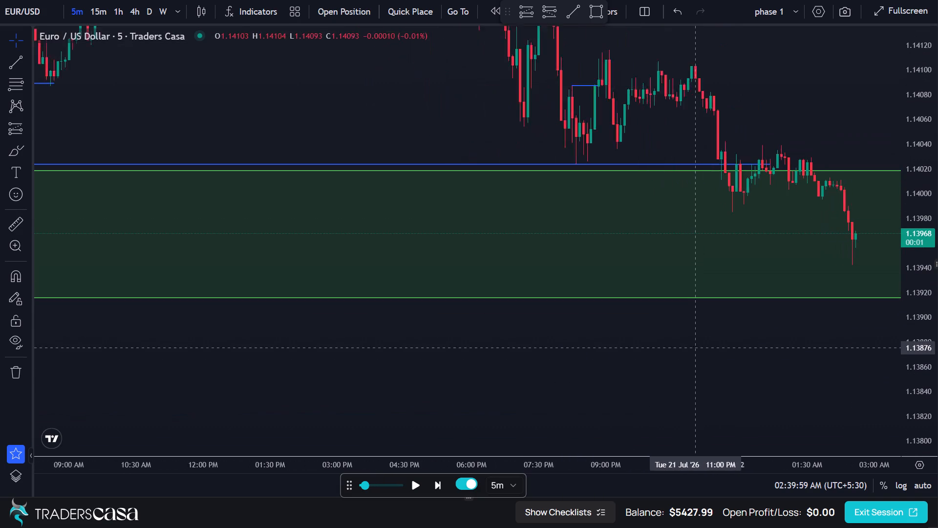
scroll(691, 362, "down", 1)
left_click_drag(692, 382, 676, 463)
scroll(671, 457, "down", 8)
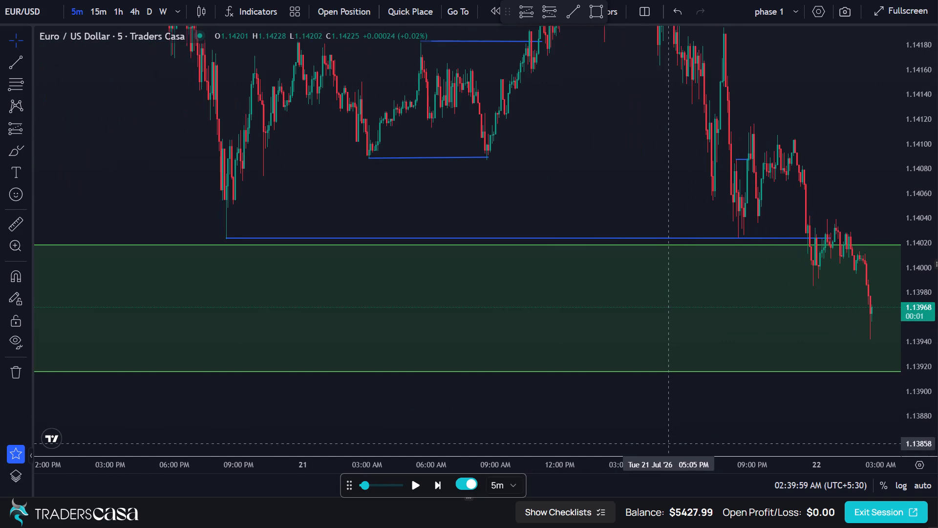
scroll(808, 202, "up", 10)
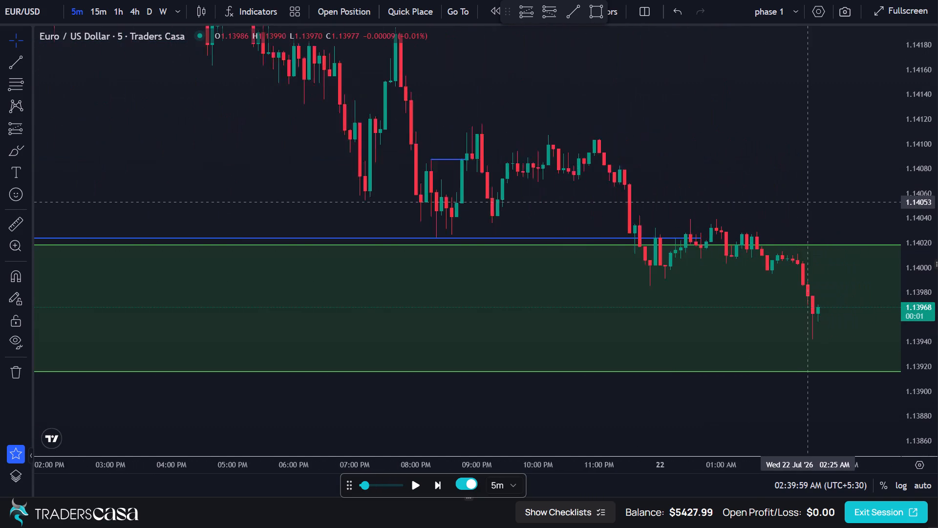
scroll(806, 202, "up", 3)
scroll(805, 202, "down", 3)
left_click_drag(803, 204, 795, 209)
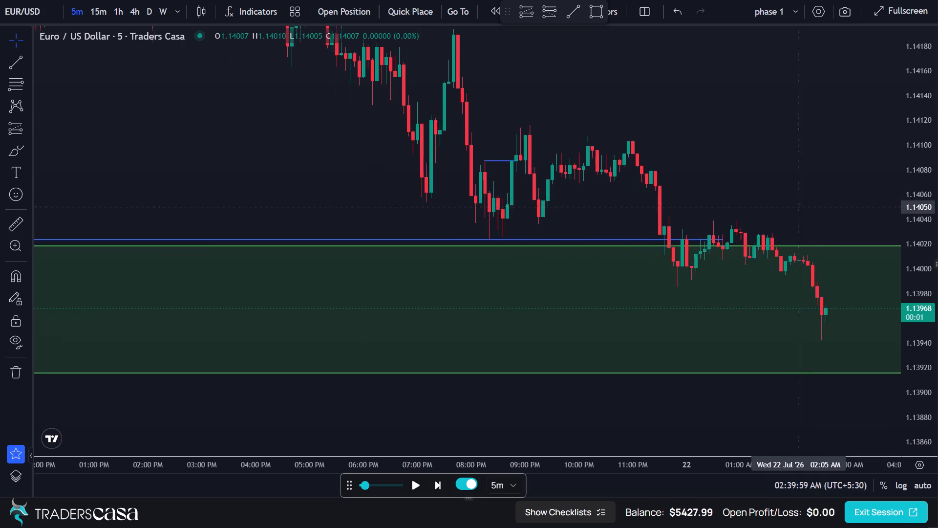
left_click_drag(795, 209, 685, 233)
scroll(607, 239, "up", 3)
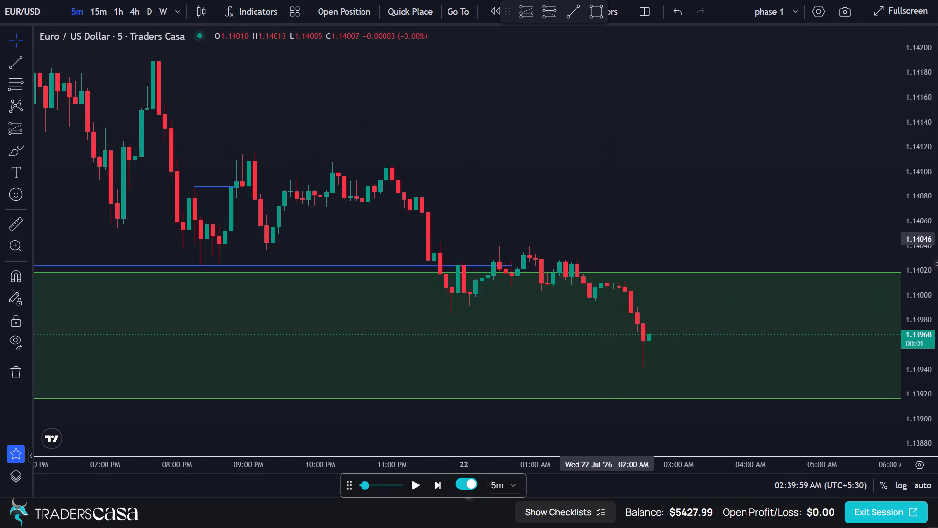
scroll(607, 238, "down", 2)
left_click_drag(607, 238, 563, 149)
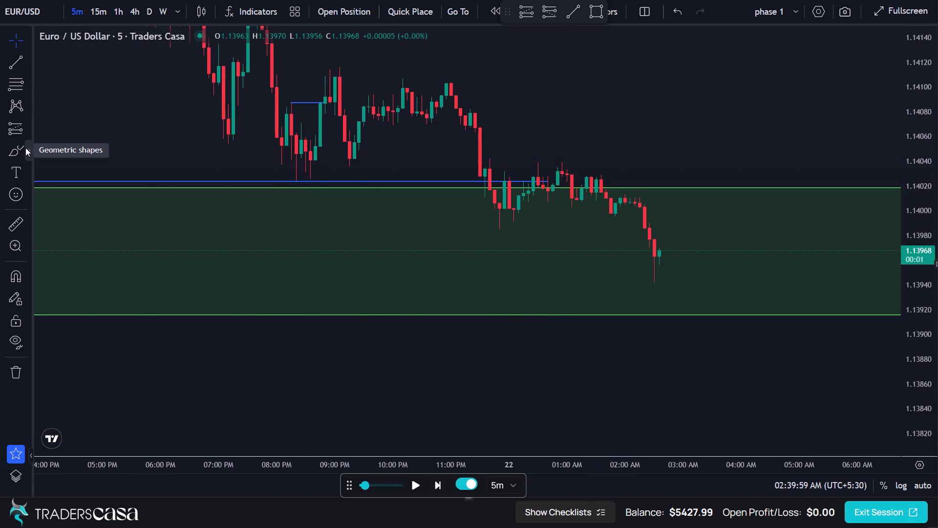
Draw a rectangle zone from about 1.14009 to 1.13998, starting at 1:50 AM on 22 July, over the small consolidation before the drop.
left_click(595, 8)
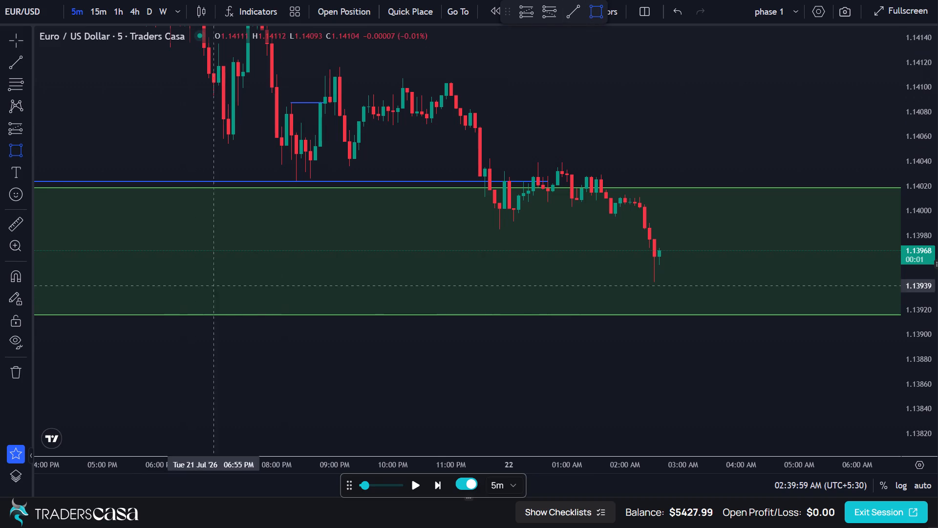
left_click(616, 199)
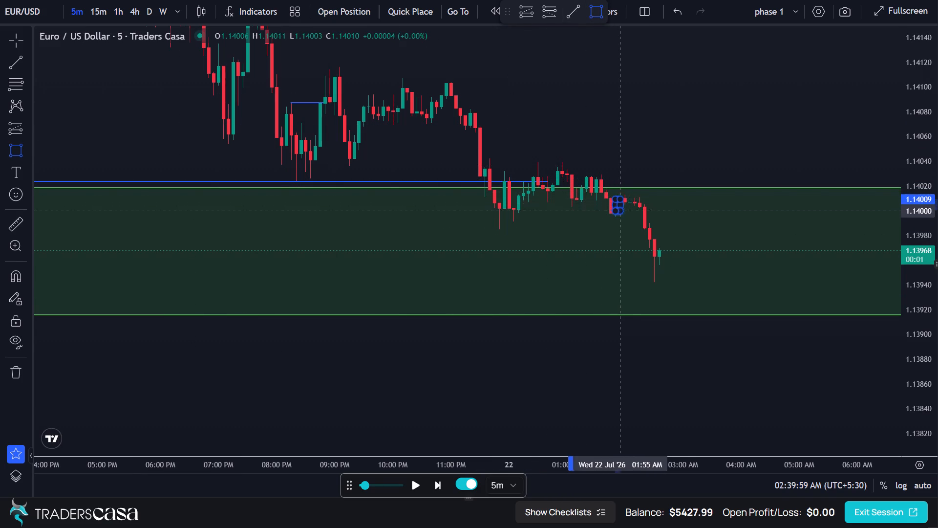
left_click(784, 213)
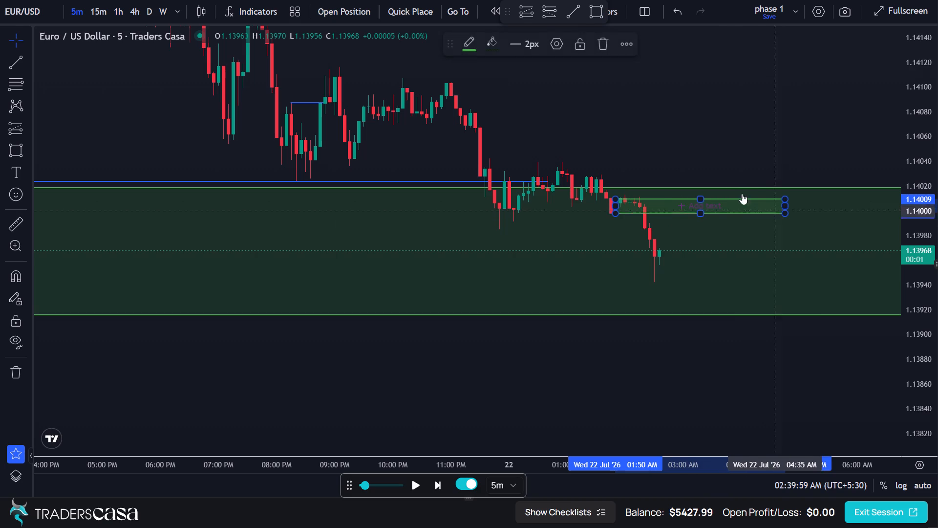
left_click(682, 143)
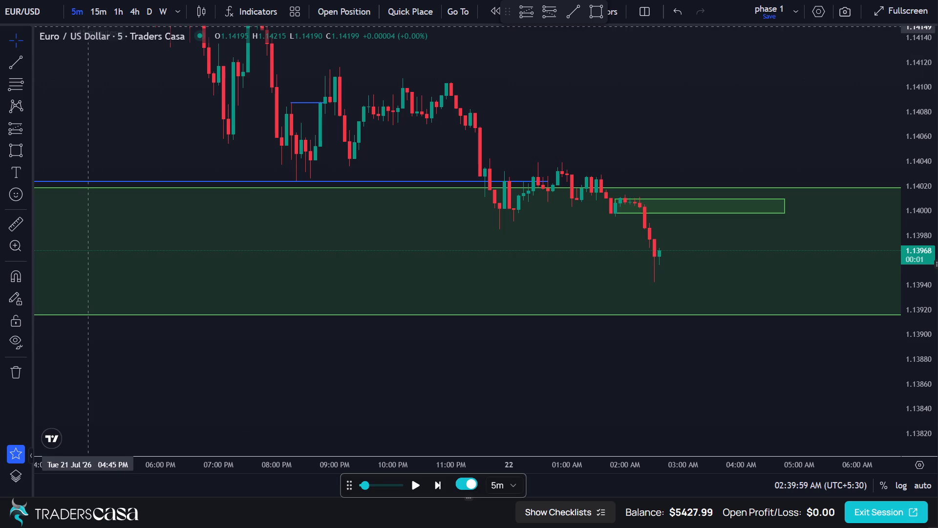
Advance the EUR/USD replay in 5-minute steps to about 3:15 AM on 22 July.
left_click(438, 494)
left_click(438, 490)
left_click(438, 490)
triple_click(438, 490)
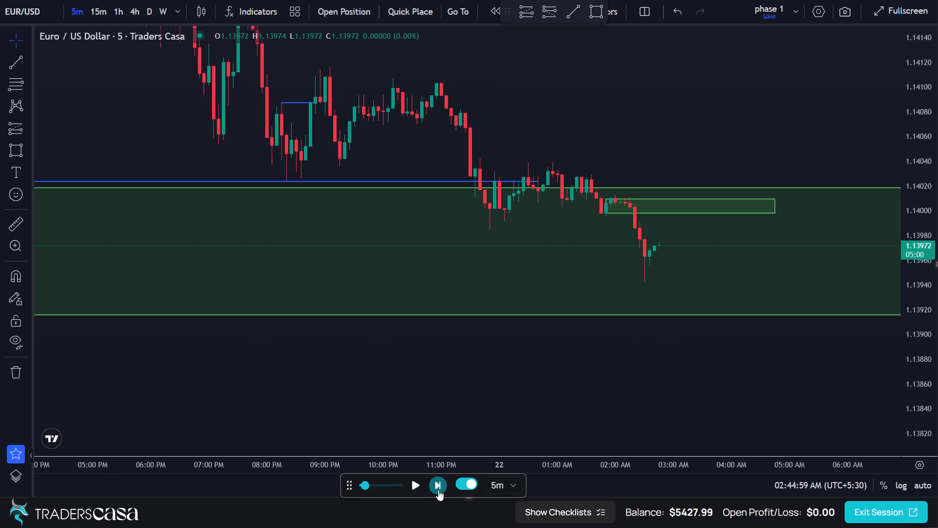
double_click(438, 490)
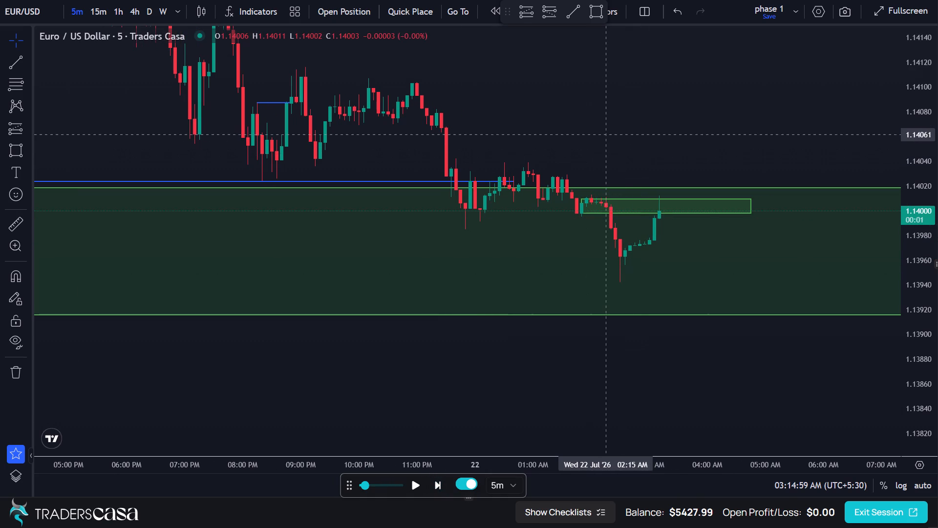
Continue the EUR/USD replay in 5-minute steps to about 5:45 AM on 22 July.
left_click_drag(608, 134, 401, 73)
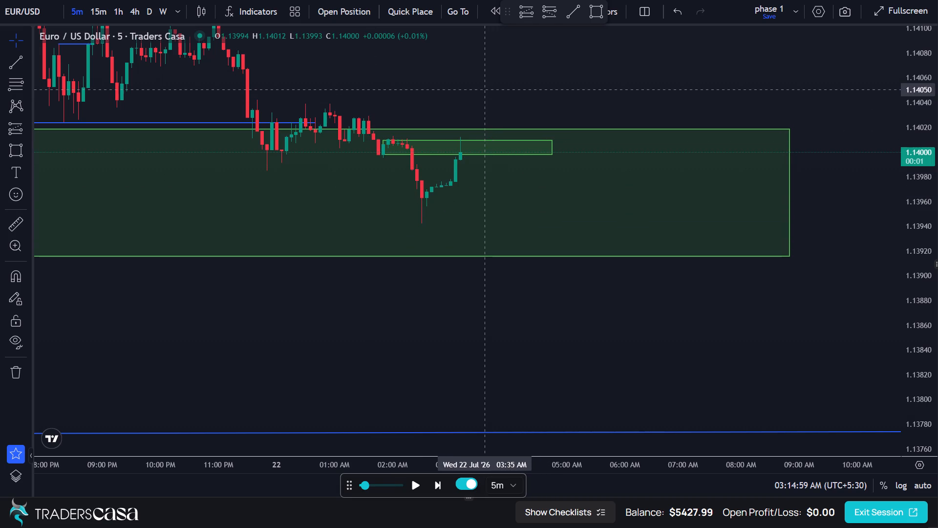
left_click_drag(528, 95, 453, 85)
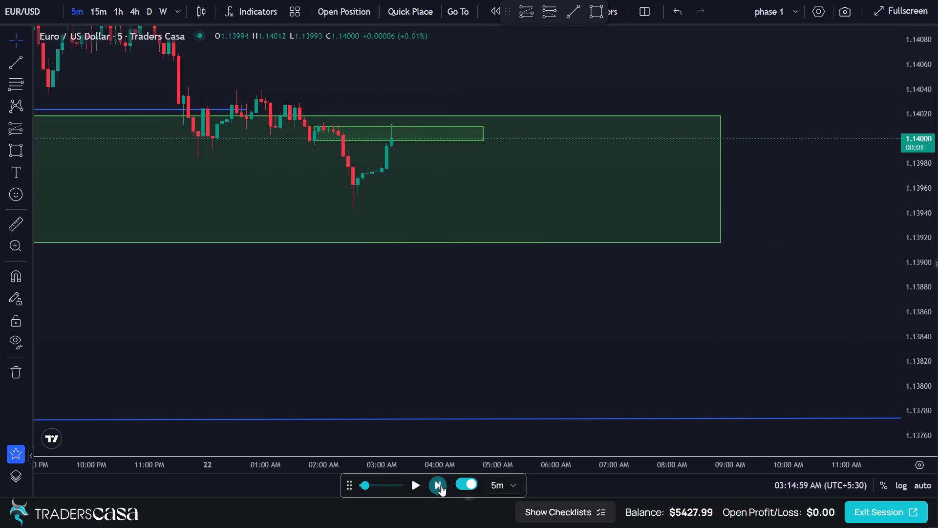
left_click(441, 485)
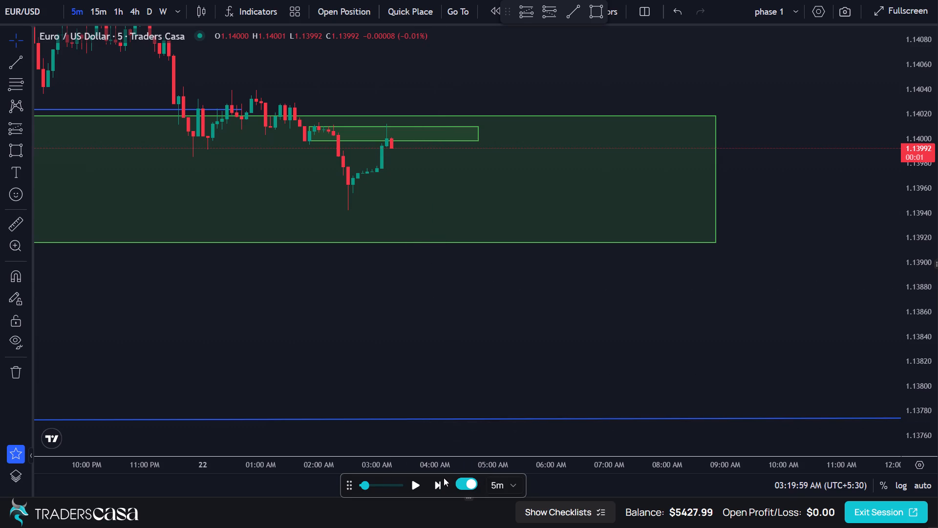
left_click(439, 481)
left_click(440, 484)
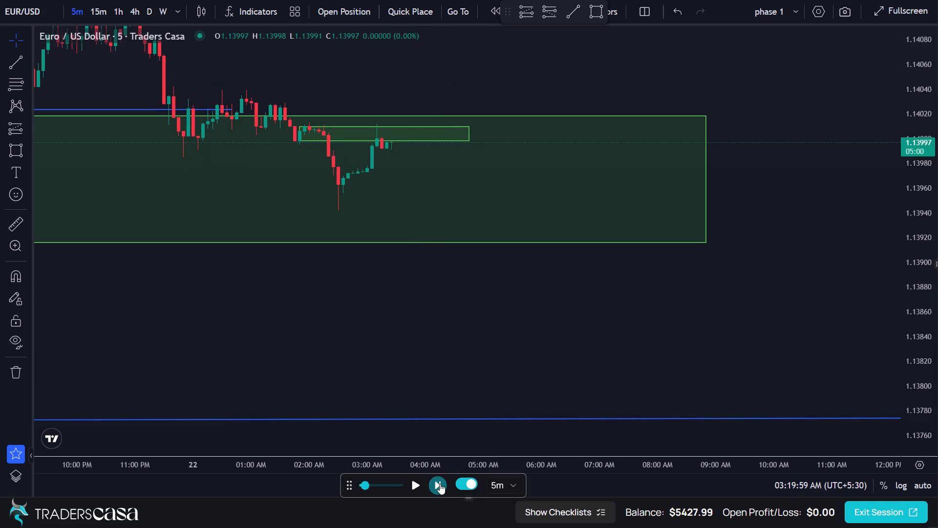
triple_click(440, 484)
triple_click(440, 484)
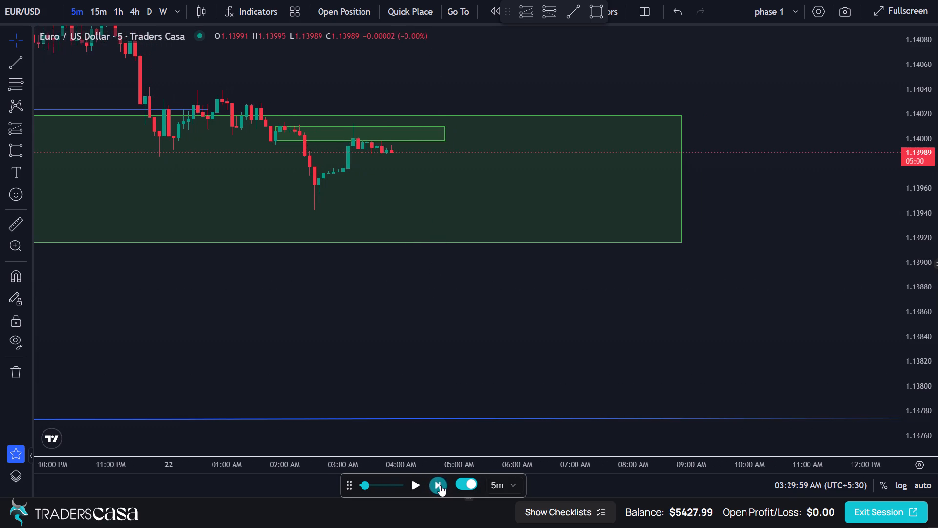
triple_click(440, 485)
left_click(440, 486)
triple_click(440, 487)
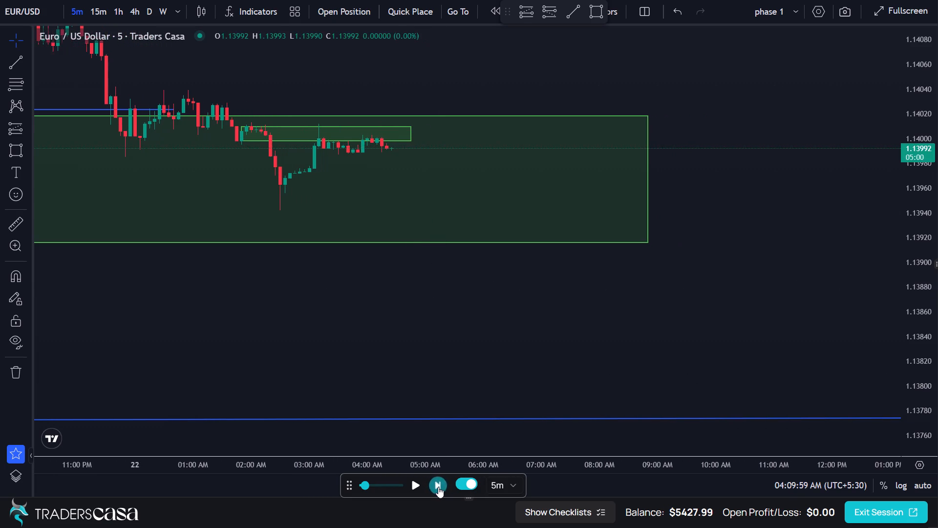
triple_click(438, 487)
left_click(438, 487)
double_click(437, 488)
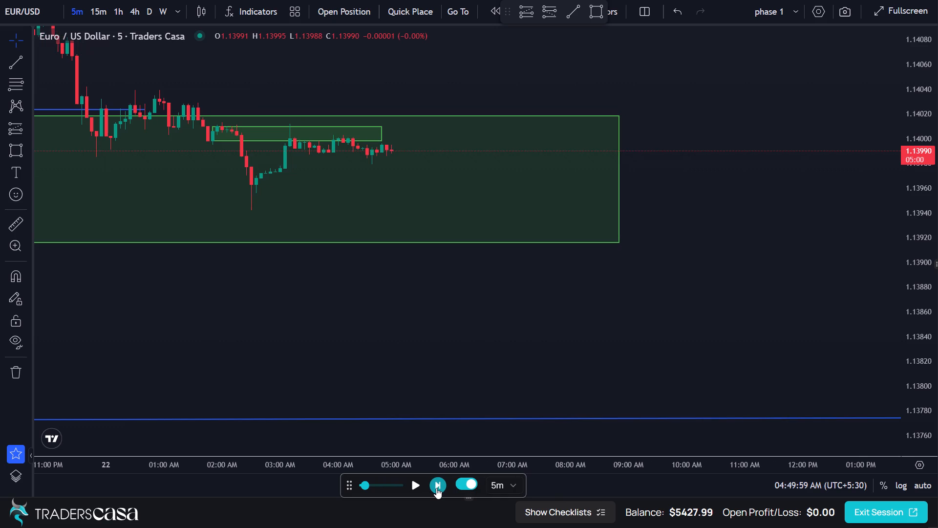
triple_click(436, 488)
left_click(436, 488)
triple_click(436, 489)
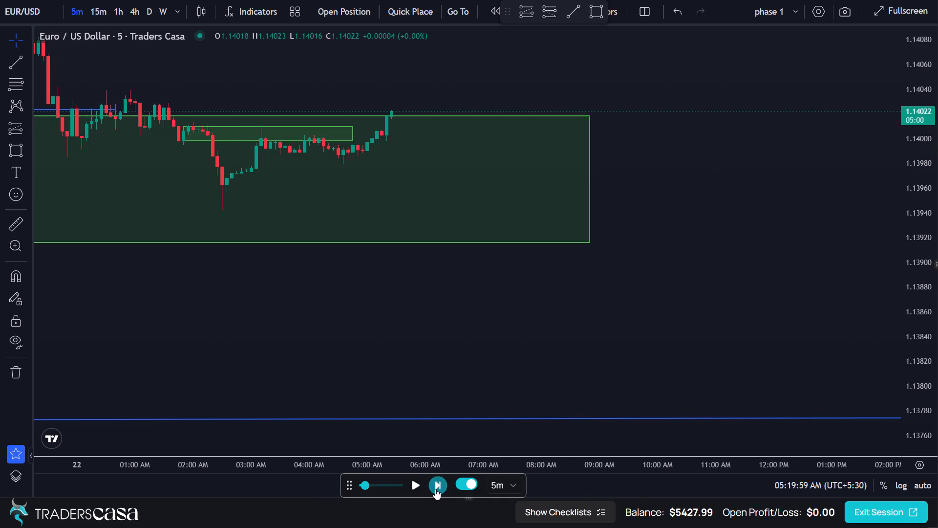
left_click(433, 489)
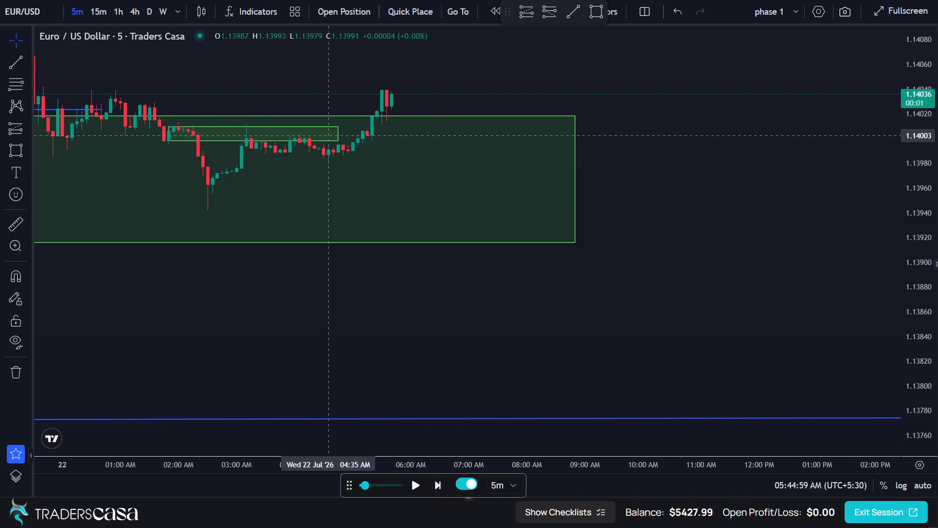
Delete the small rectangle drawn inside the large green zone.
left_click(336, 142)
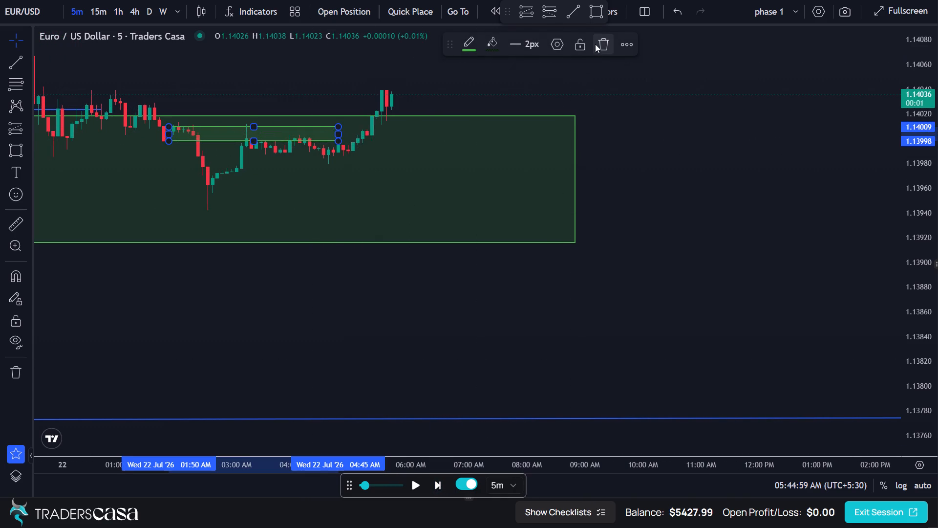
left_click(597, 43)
Draw a rectangle zone from about 1.14081 to 1.14065, starting at 11:20 PM on 21 July and extending past 9:00 AM.
scroll(458, 151, "down", 3)
left_click_drag(437, 173, 437, 174)
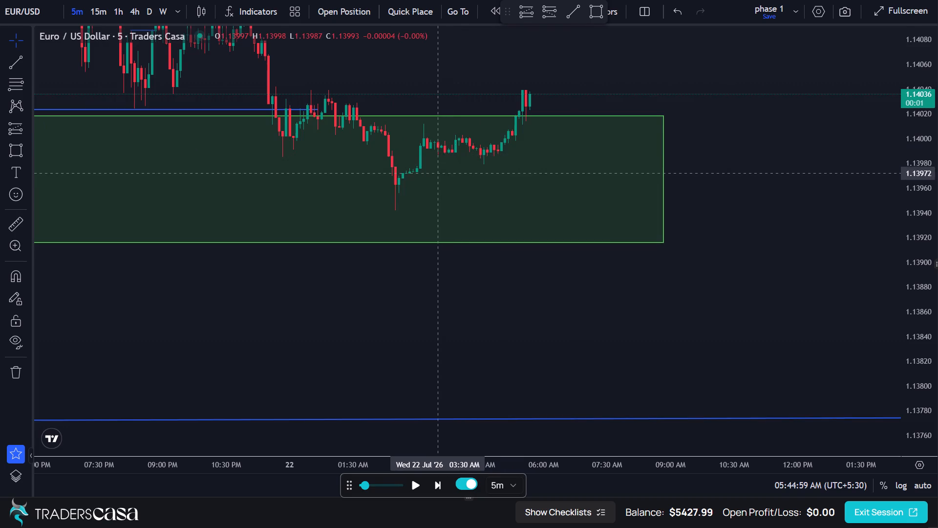
left_click_drag(437, 174, 436, 364)
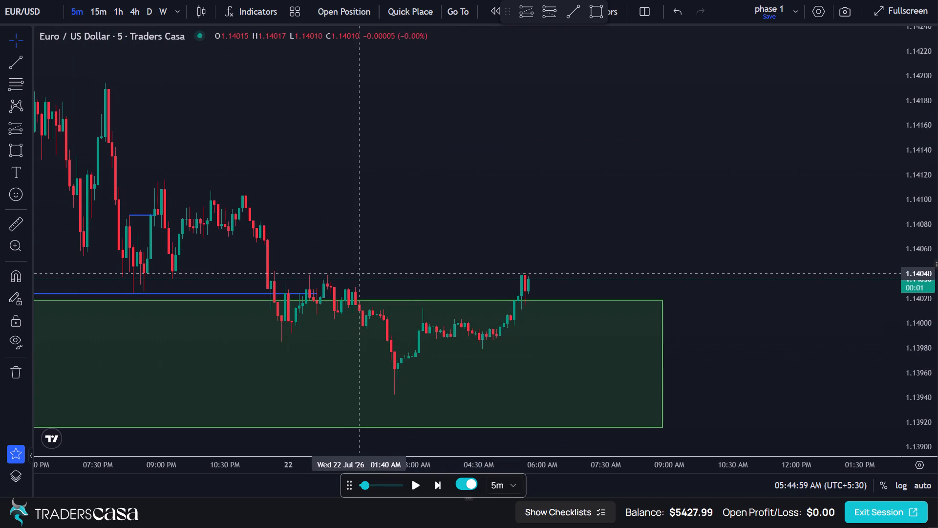
scroll(355, 274, "up", 1)
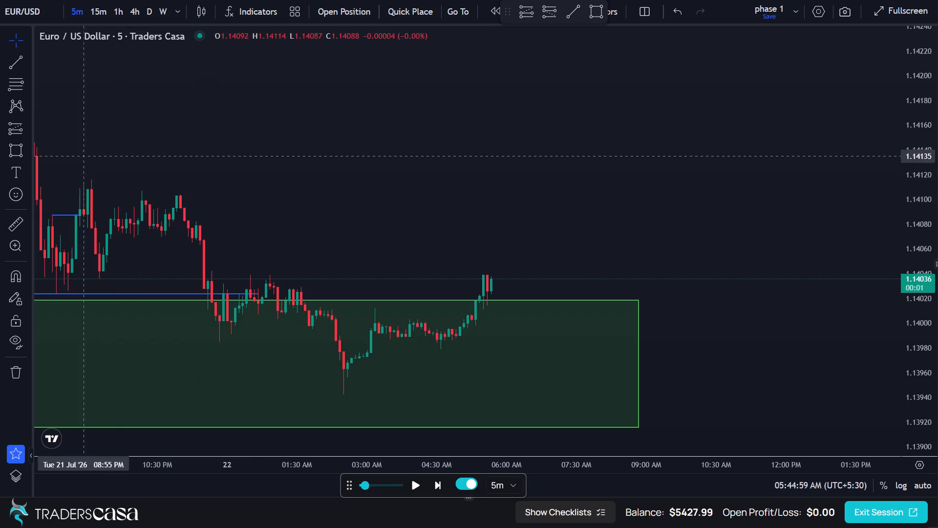
left_click(17, 153)
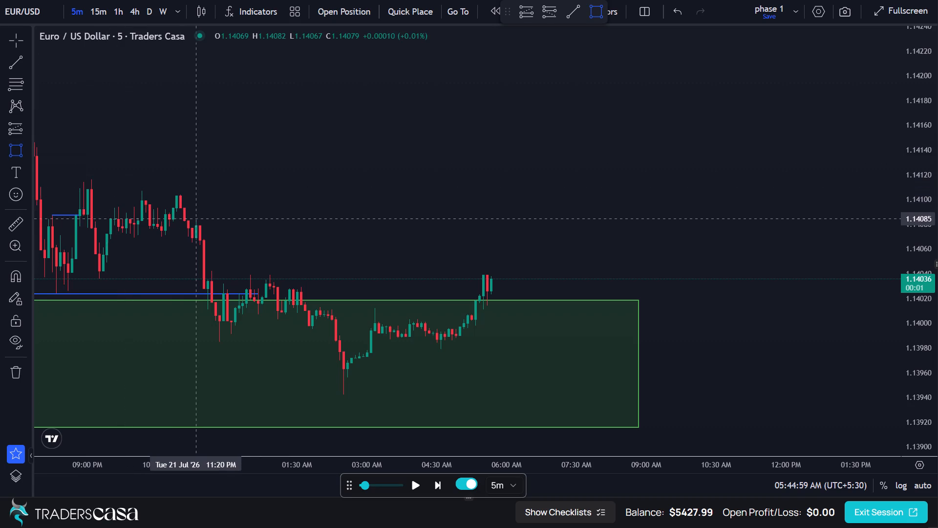
left_click(196, 223)
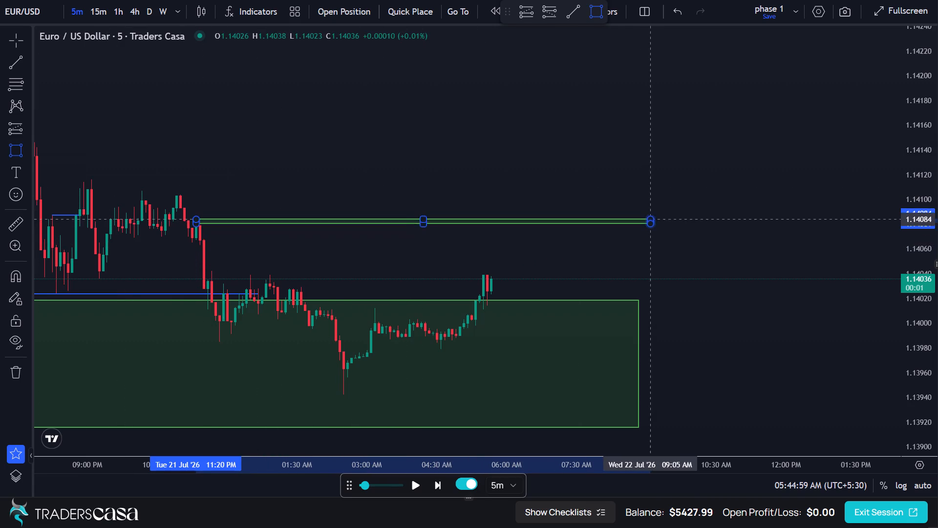
left_click(661, 242)
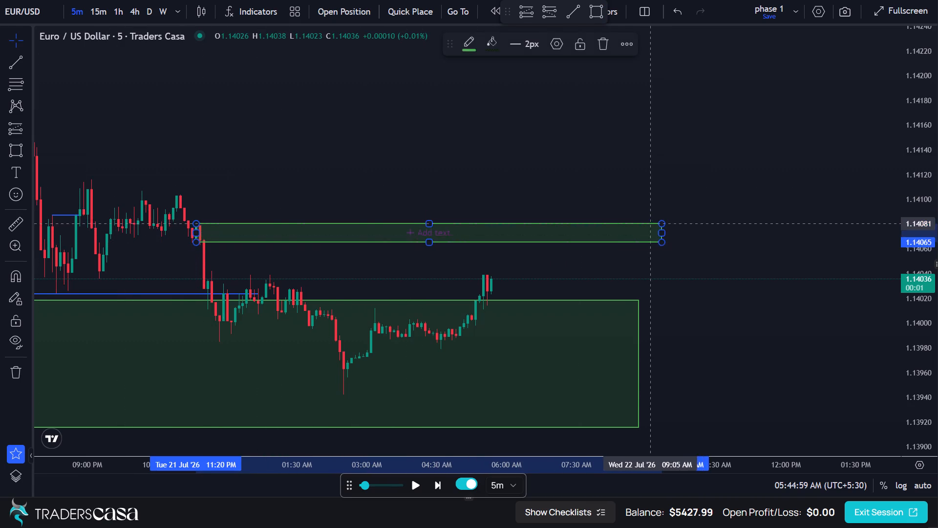
left_click(610, 195)
Draw a rectangle zone from about 1.14190 to 1.14148, starting at the 7:40 PM swing high on 21 July.
left_click_drag(463, 178, 625, 181)
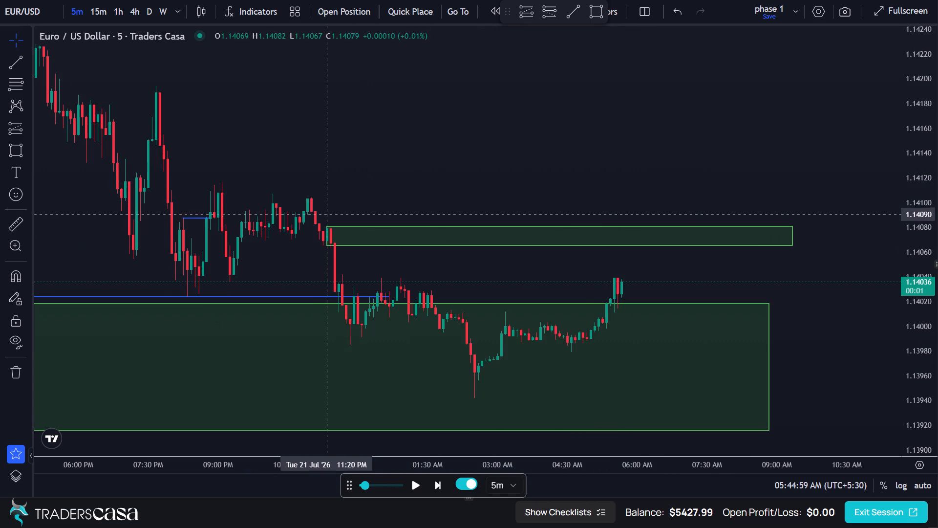
left_click(16, 155)
left_click(155, 90)
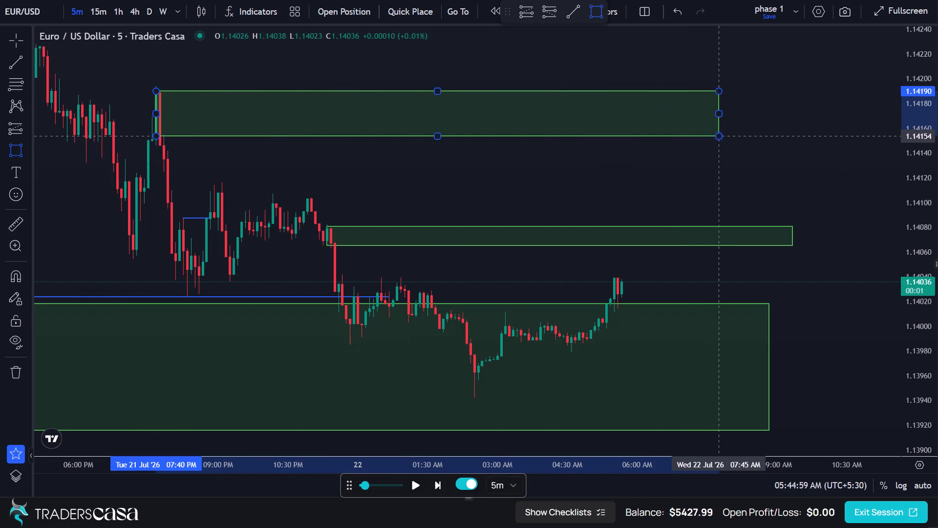
left_click(725, 143)
left_click(671, 73)
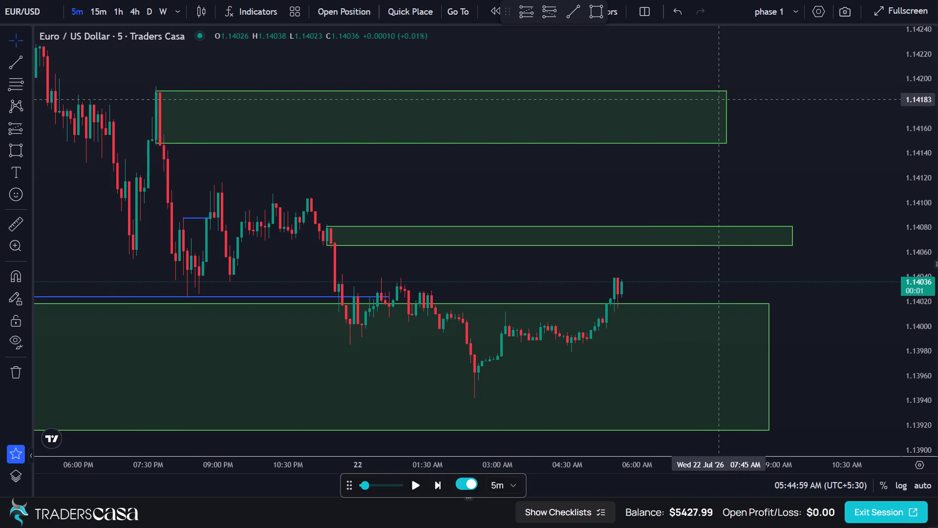
Extend the upper zone's end time past 9:05 AM on 22 July to line up with the end of the narrower zone below.
left_click_drag(725, 115, 791, 115)
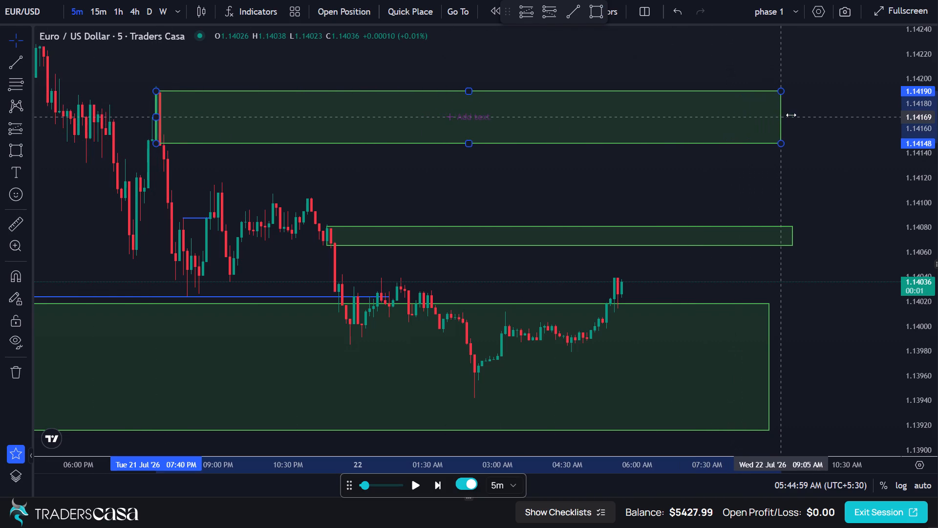
left_click_drag(791, 115, 793, 115)
left_click(704, 163)
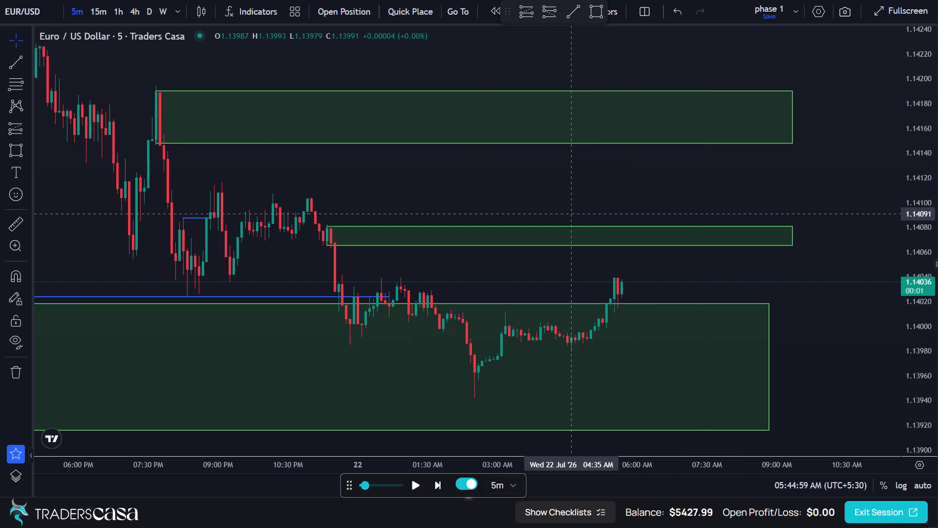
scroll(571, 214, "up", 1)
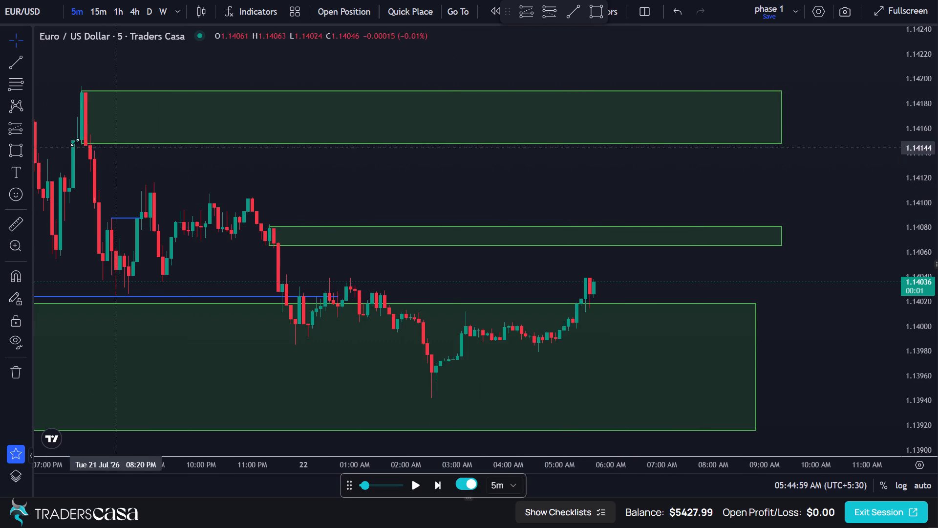
Close the advertisement overlay and advance the replay five candles to about 6:10 AM on 22 July.
left_click(14, 62)
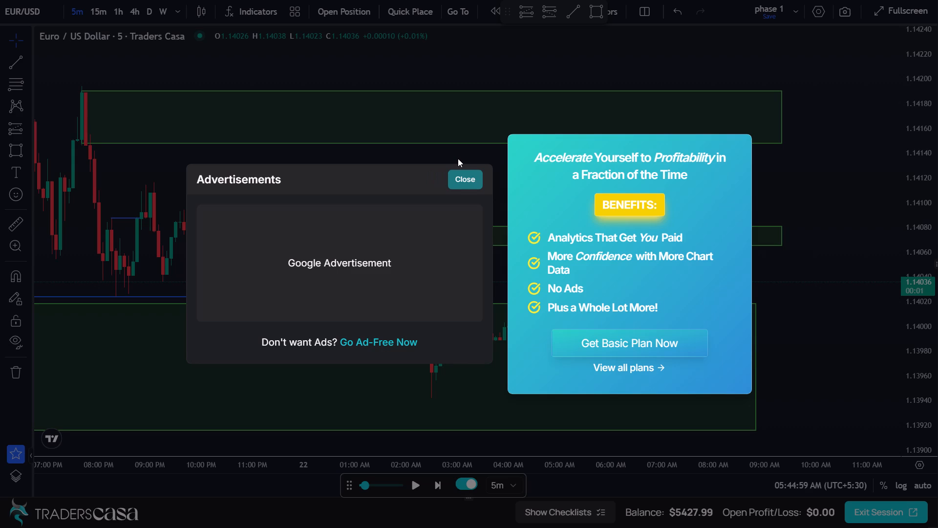
left_click(462, 176)
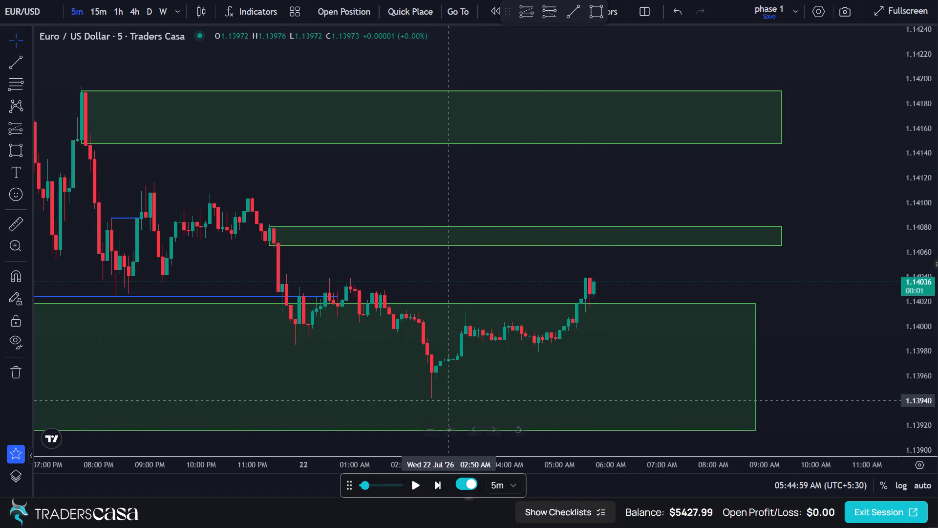
left_click(436, 485)
left_click(437, 484)
left_click(437, 484)
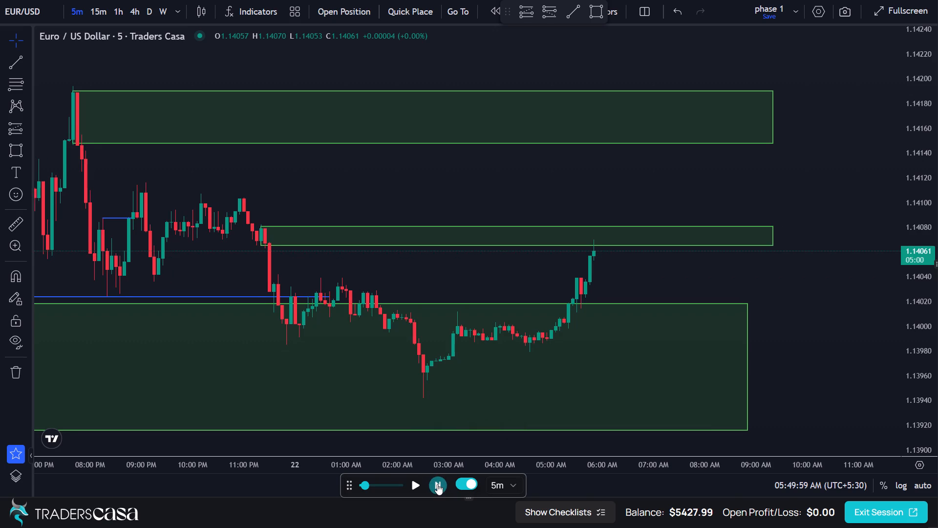
left_click(438, 484)
left_click(438, 484)
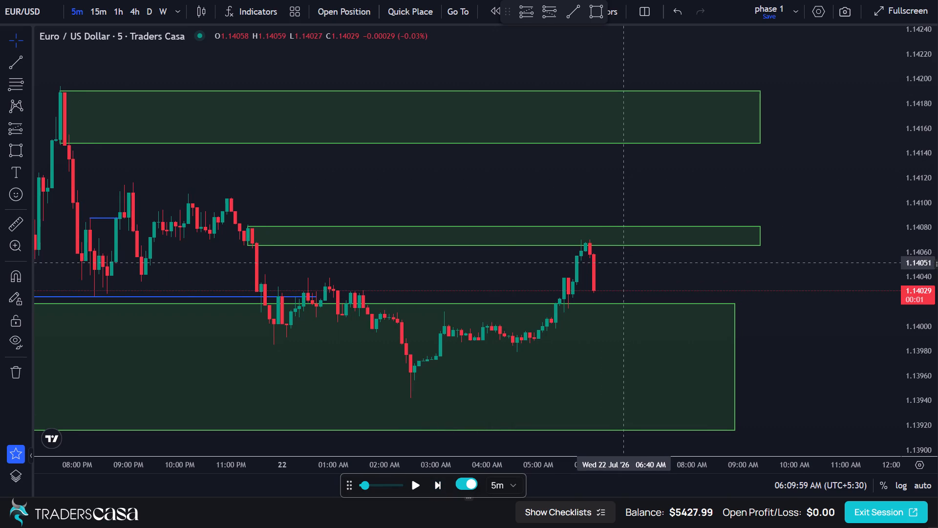
Draw a short position at the 6:05 AM candle with entry about 1.14027, stop about 1.14084 and target about 1.13936.
scroll(622, 265, "down", 1)
scroll(621, 265, "up", 4)
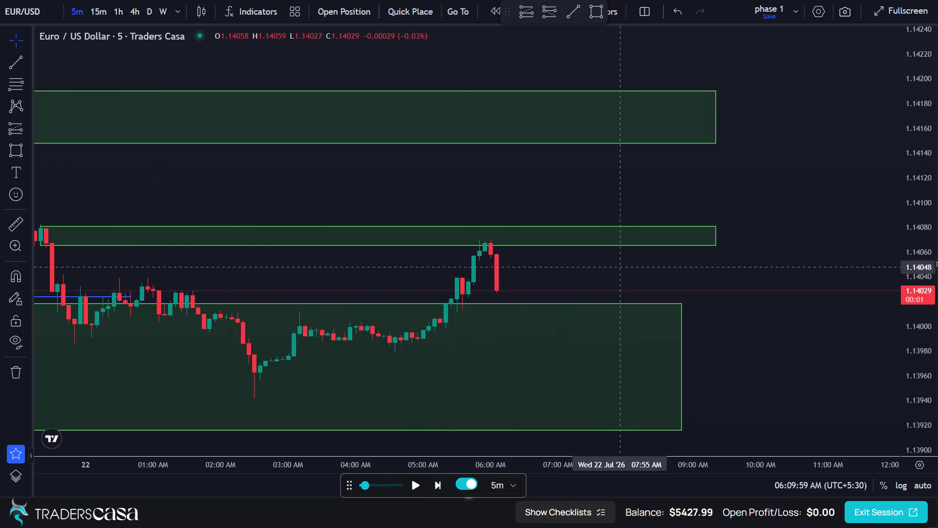
scroll(619, 266, "up", 1)
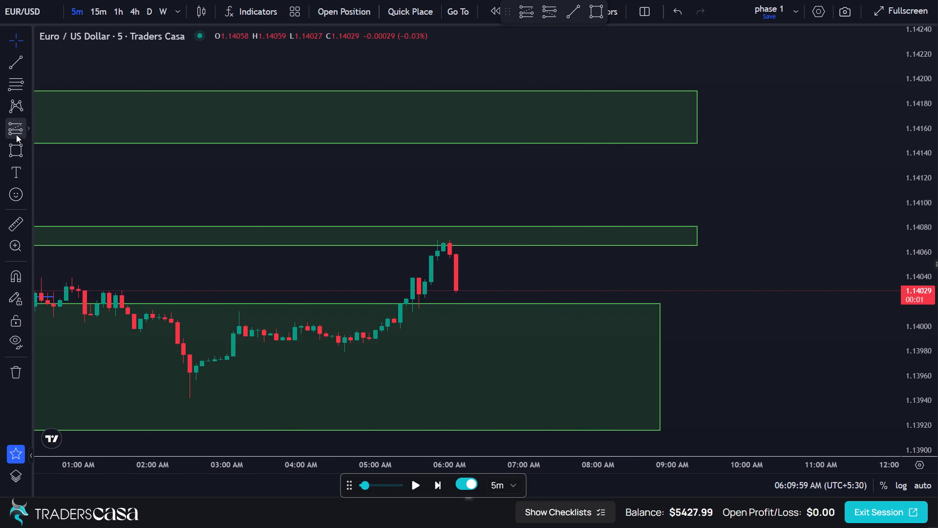
left_click(553, 6)
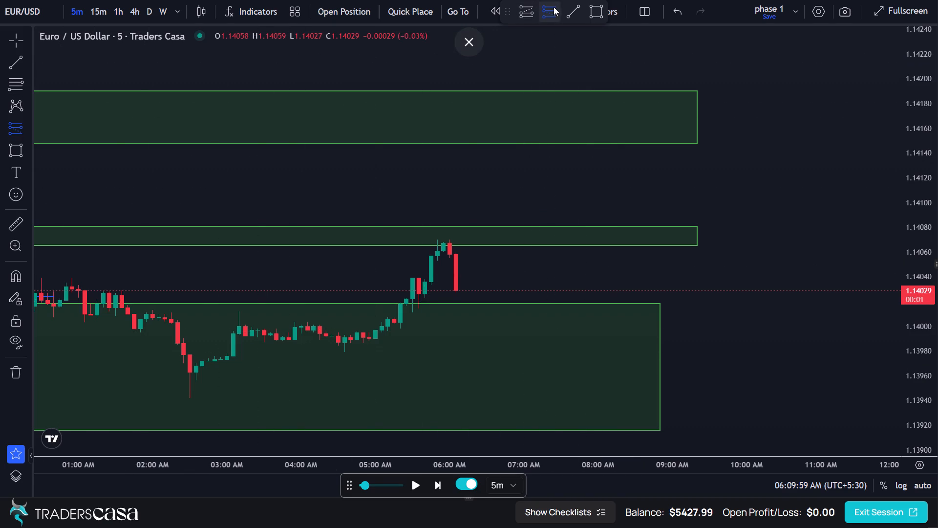
left_click(459, 293)
left_click_drag(455, 257, 455, 240)
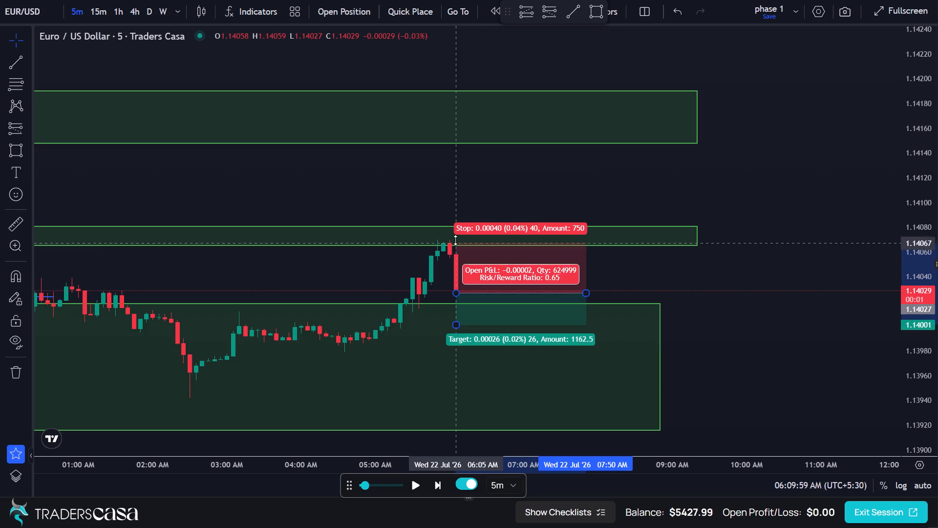
left_click_drag(455, 240, 460, 222)
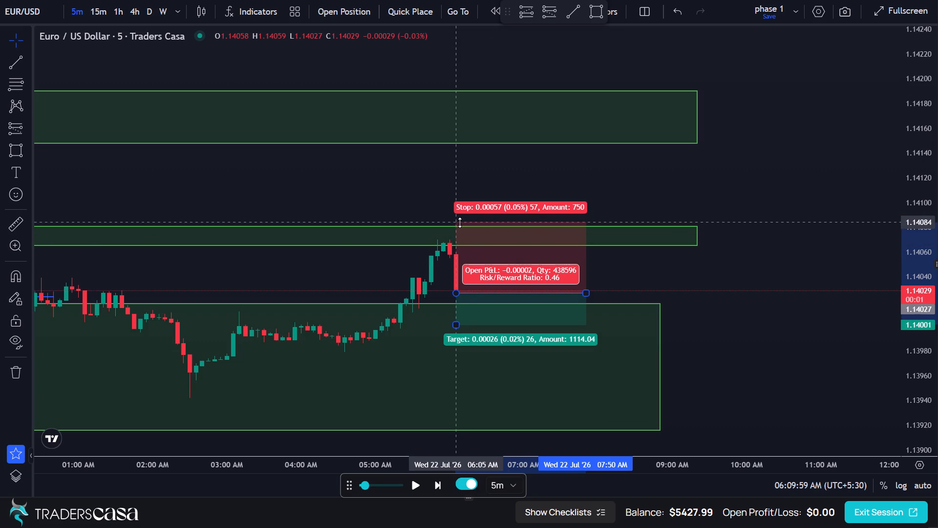
left_click_drag(457, 325, 453, 359)
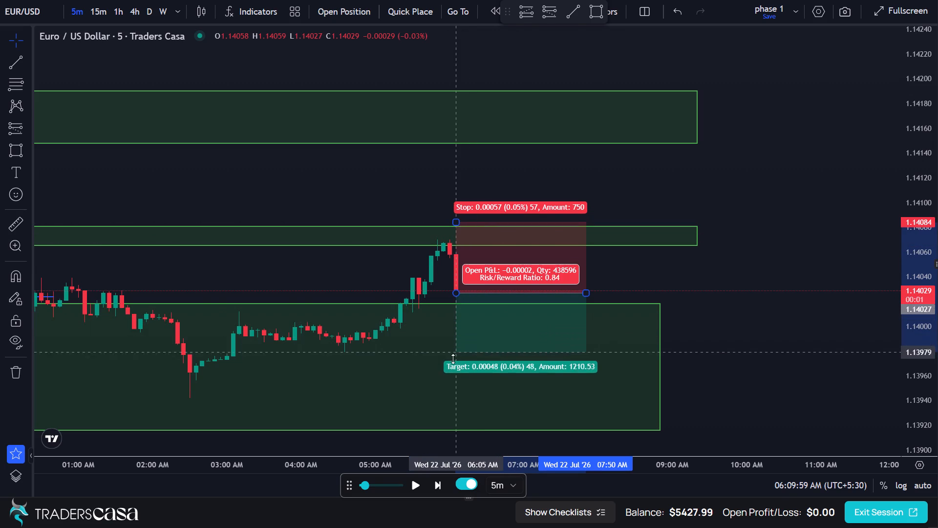
left_click_drag(453, 359, 448, 416)
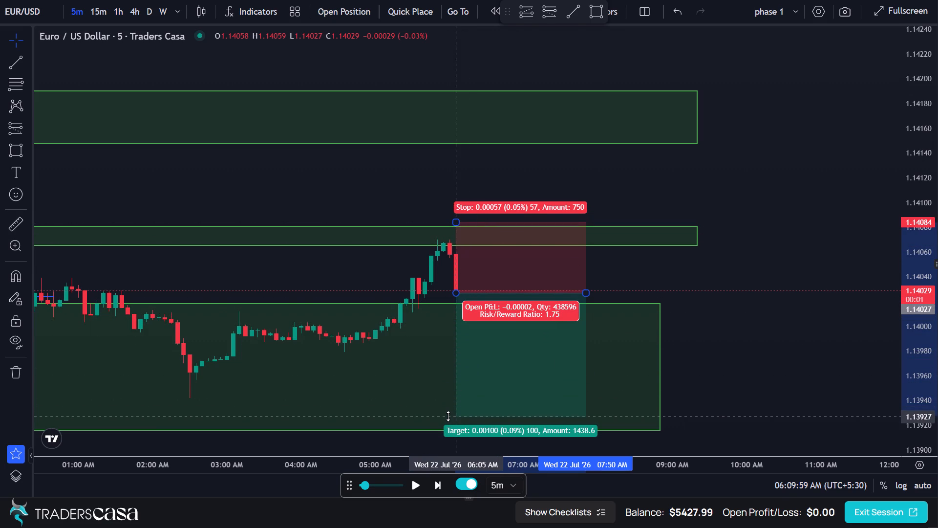
left_click_drag(448, 416, 451, 405)
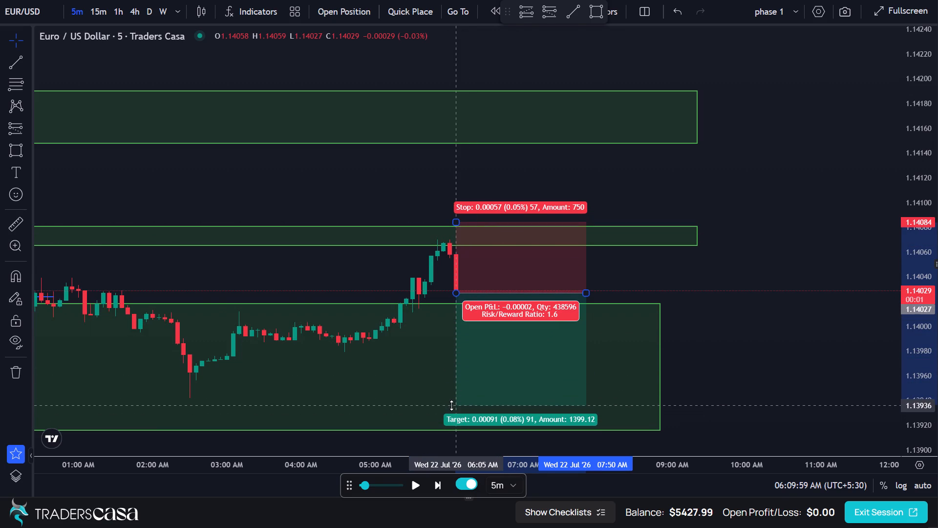
left_click_drag(451, 405, 452, 405)
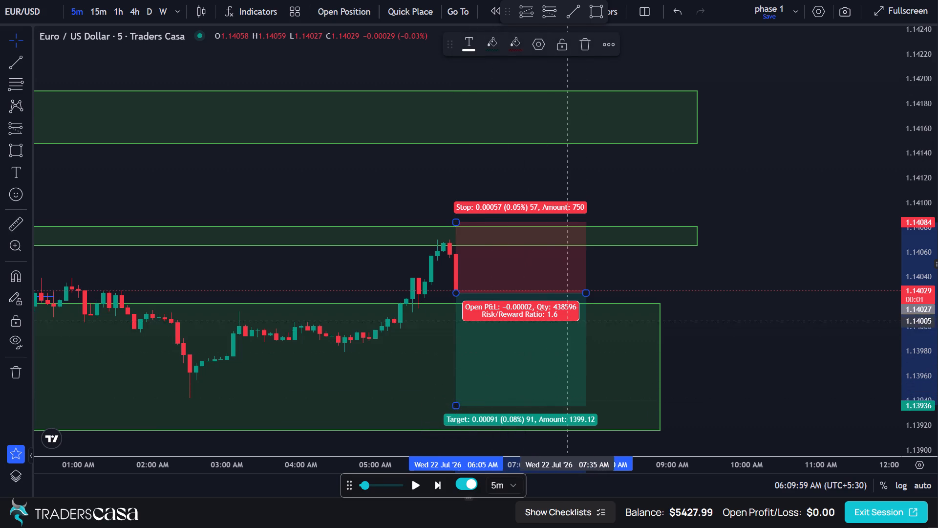
left_click(604, 280)
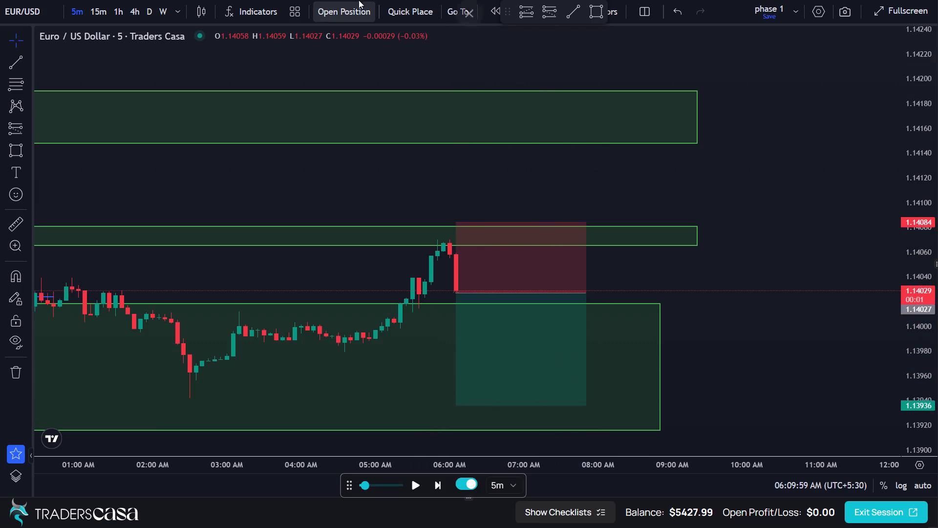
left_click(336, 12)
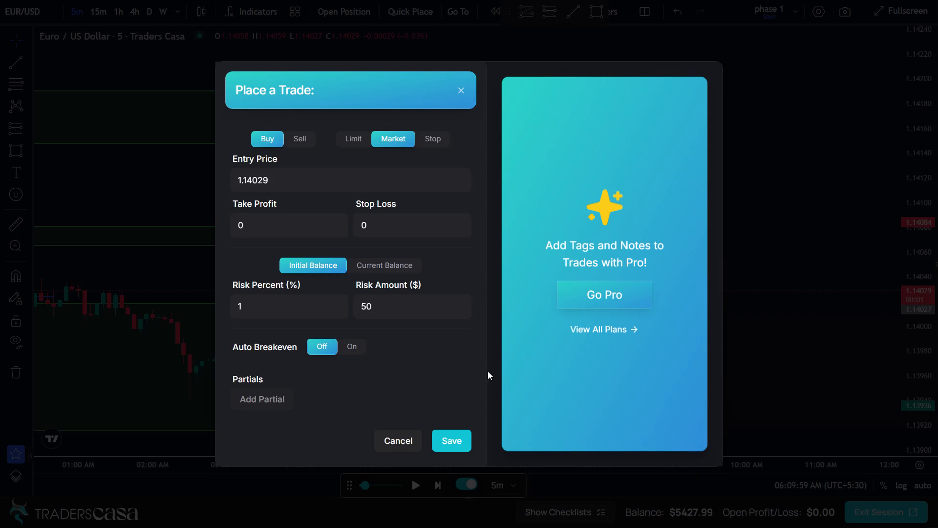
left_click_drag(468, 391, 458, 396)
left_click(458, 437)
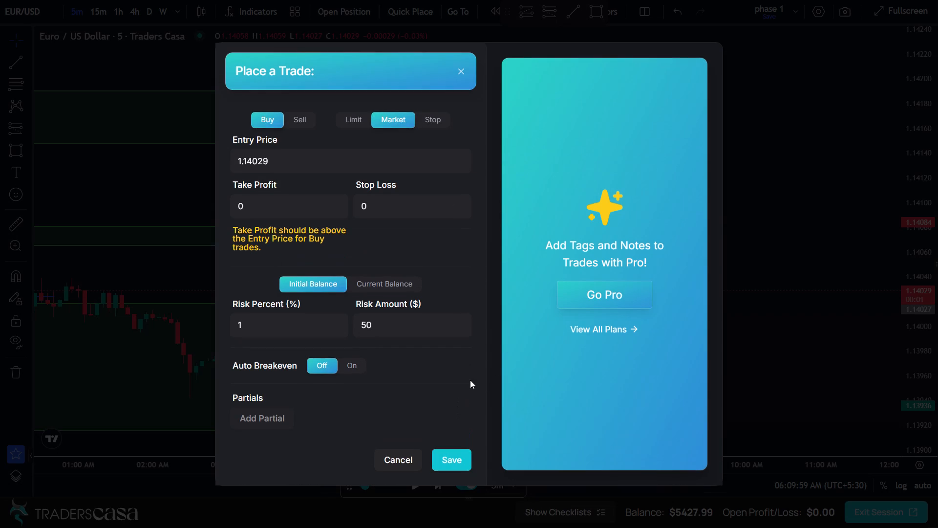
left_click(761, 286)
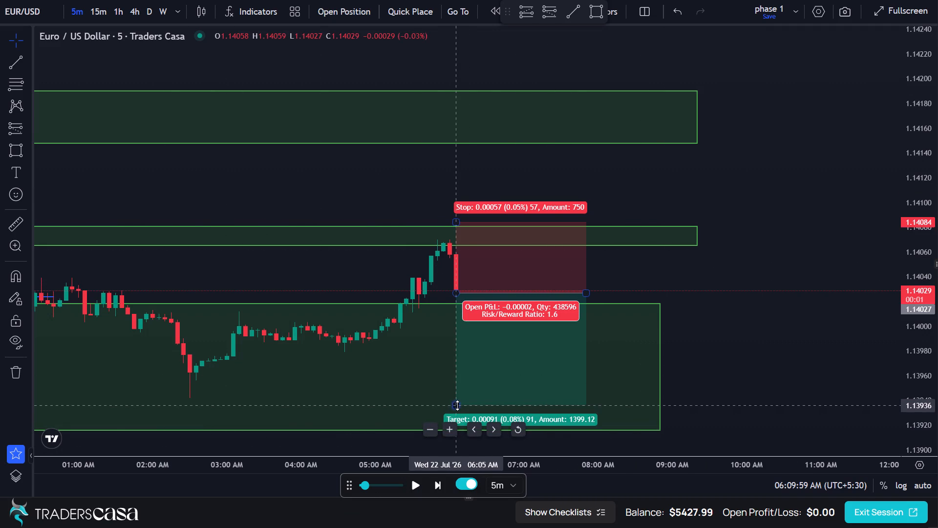
Lower the short position's target to about 1.13929, just above the bottom of the large green zone.
left_click_drag(457, 404, 457, 425)
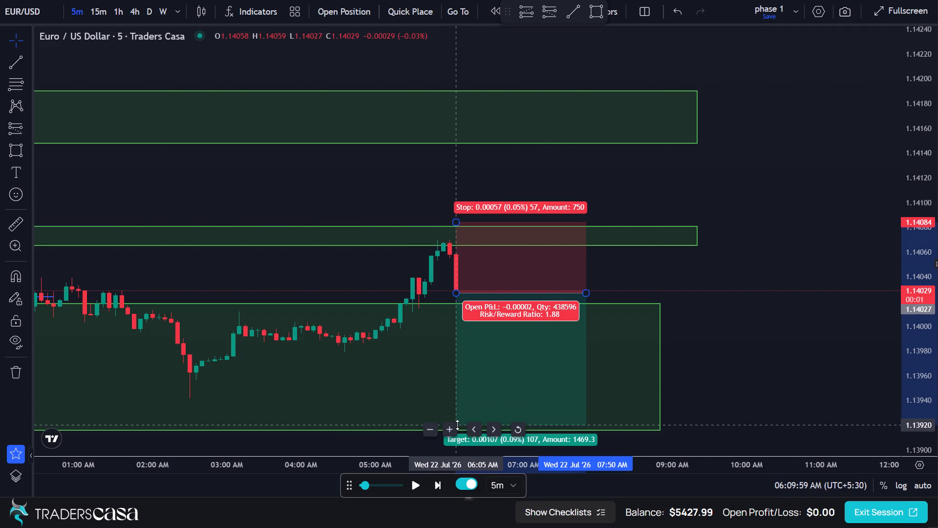
left_click_drag(457, 425, 456, 414)
Place a sell stop order from the short position: entry 1.14027, take profit 1.13929, stop loss 1.14084, risk 1% ($50).
left_click(557, 268)
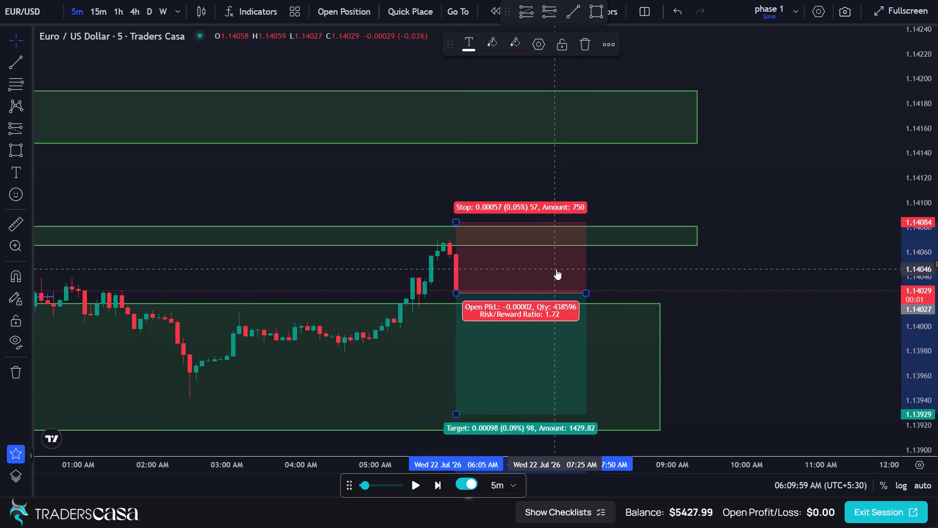
left_click(355, 5)
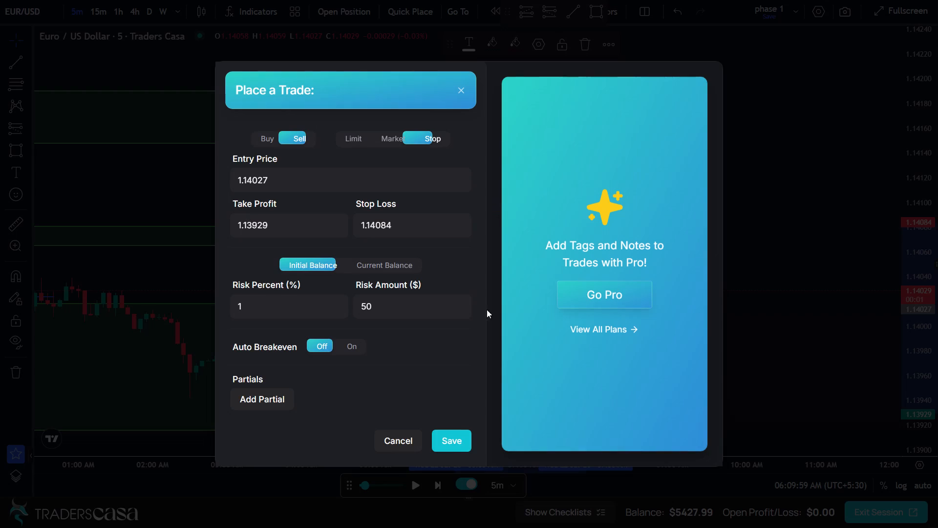
left_click(469, 440)
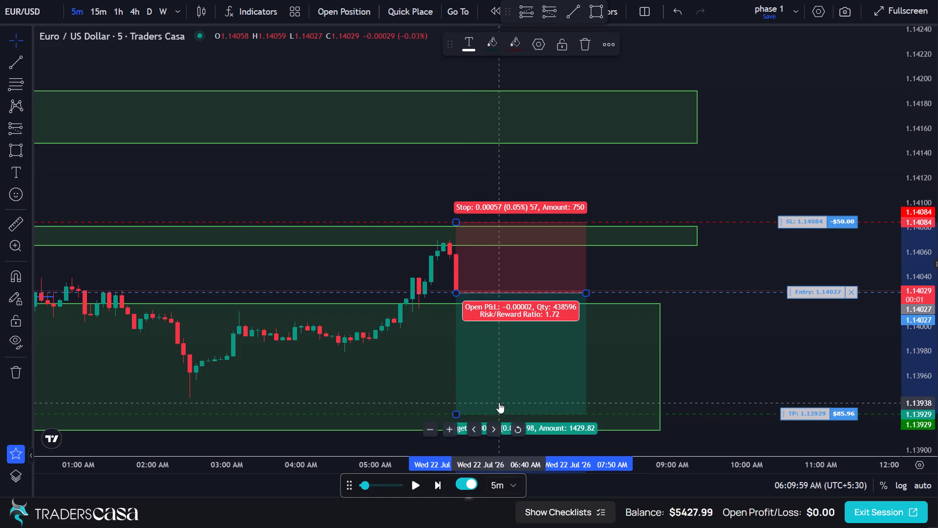
Advance the replay candle by candle until the short trade closes, to about 8:10 AM on 22 July.
left_click(434, 489)
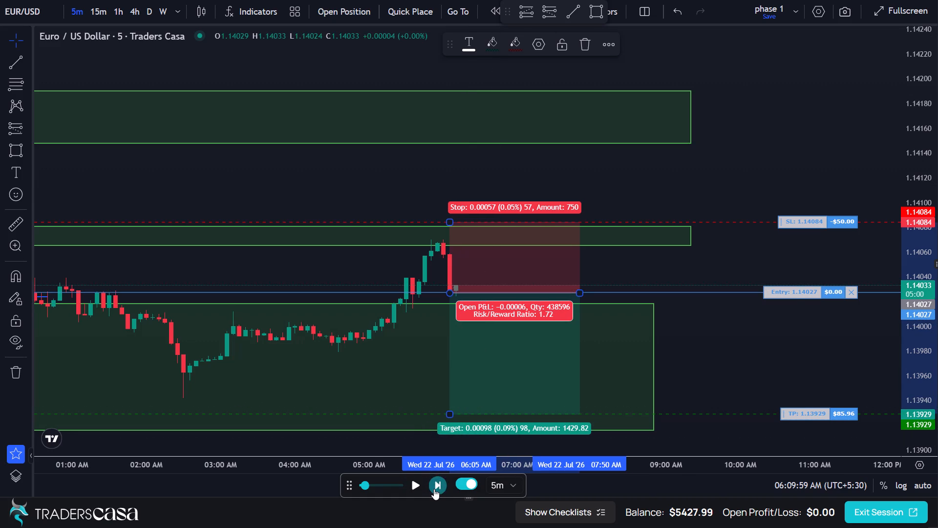
left_click(434, 489)
left_click(434, 489)
left_click(434, 489)
left_click(434, 489)
double_click(434, 489)
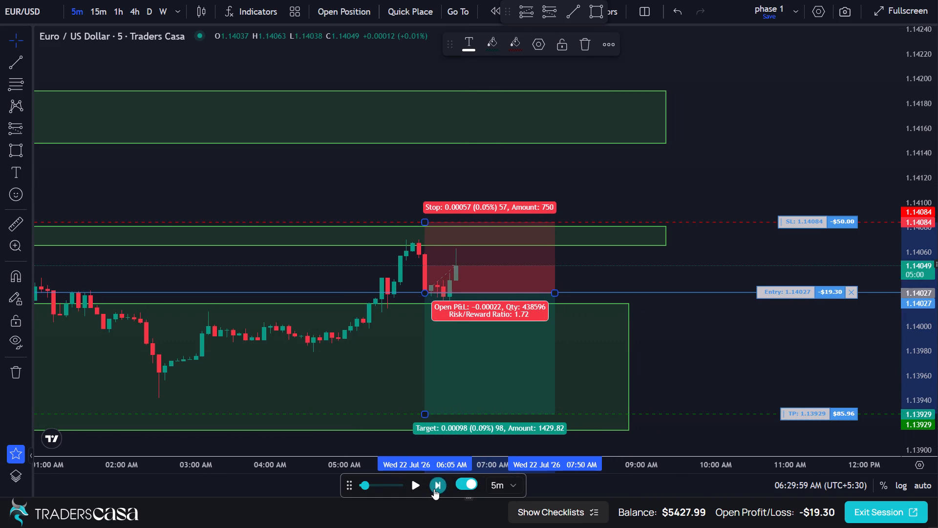
triple_click(434, 489)
triple_click(434, 489)
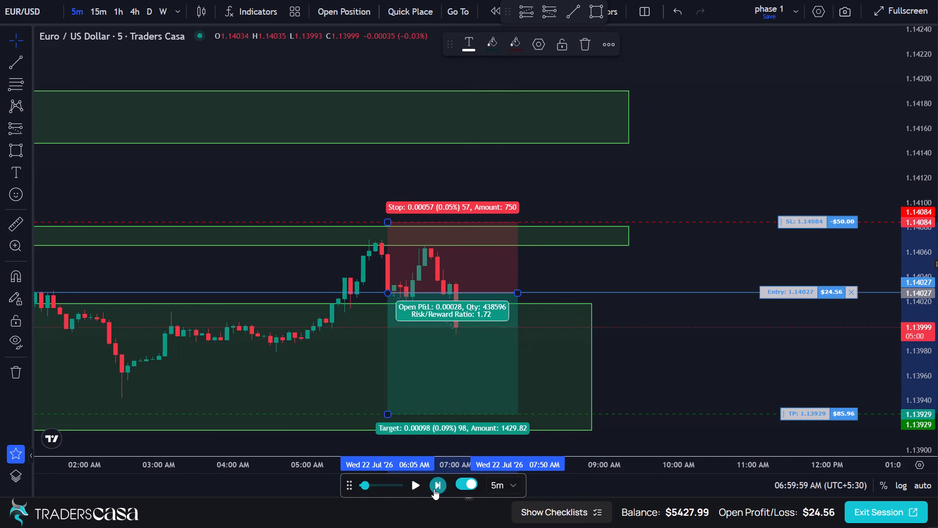
triple_click(434, 489)
triple_click(434, 489)
triple_click(434, 489)
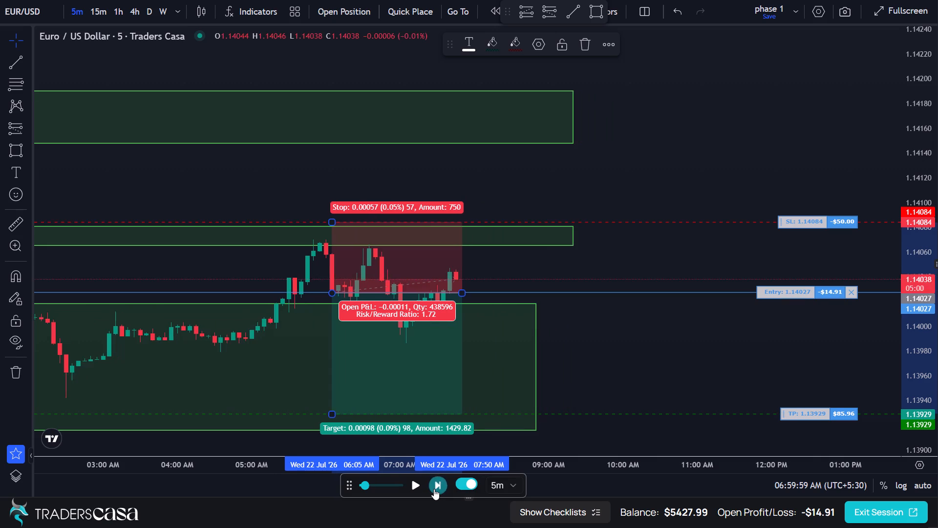
double_click(434, 489)
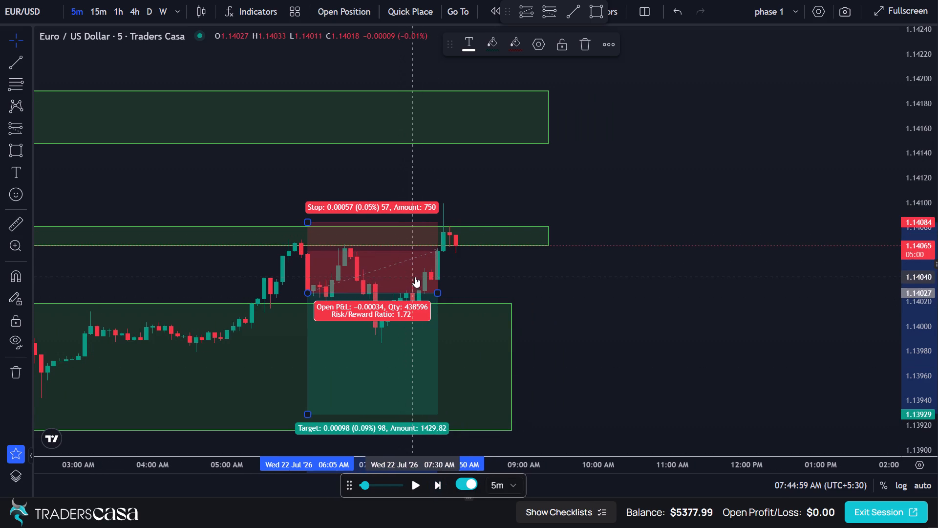
Delete the short position drawing of the closed trade from the chart.
left_click(415, 277)
left_click(439, 291)
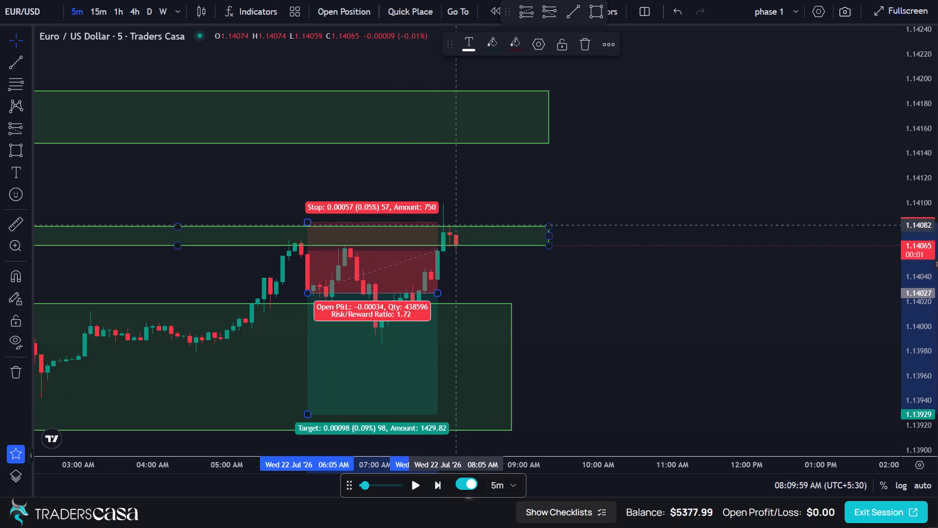
left_click(592, 47)
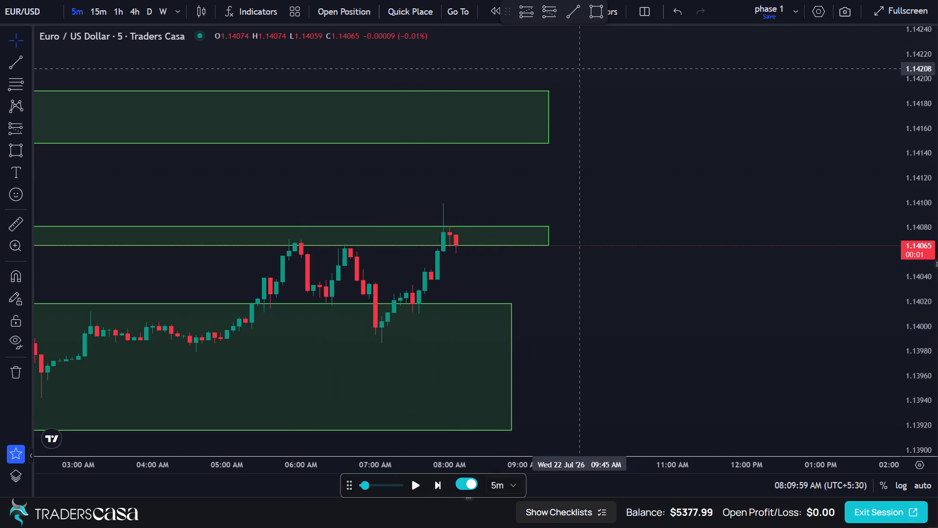
Review price around the narrow zone and advance the replay two candles to about 8:20 AM on 22 July.
scroll(467, 304, "down", 5)
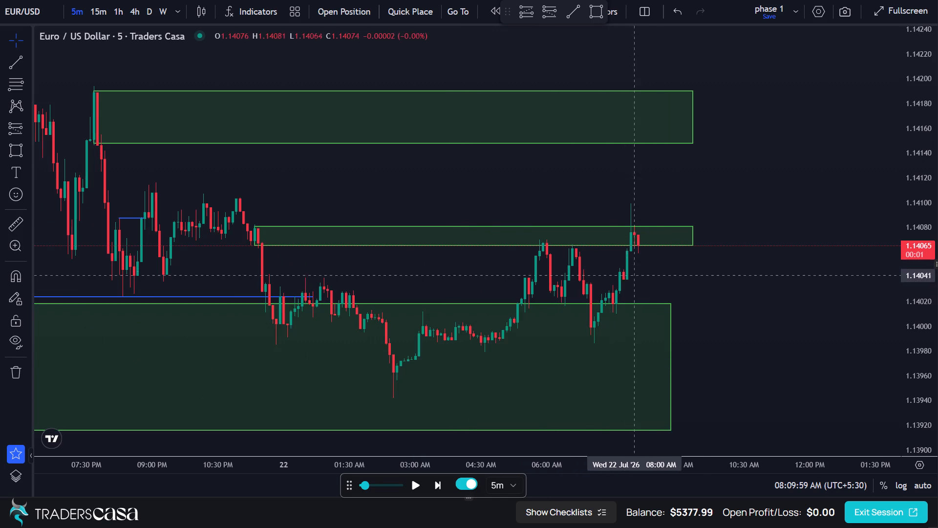
scroll(657, 279, "up", 3)
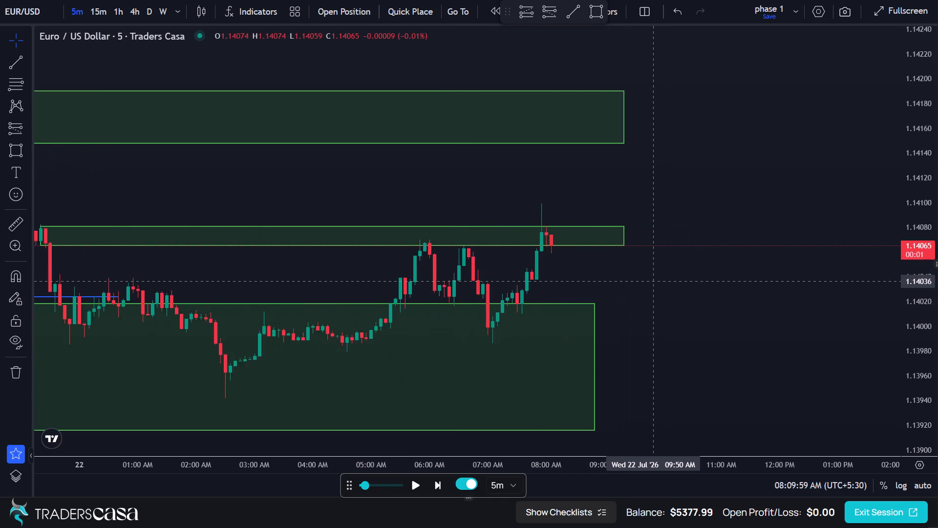
scroll(653, 282, "up", 1)
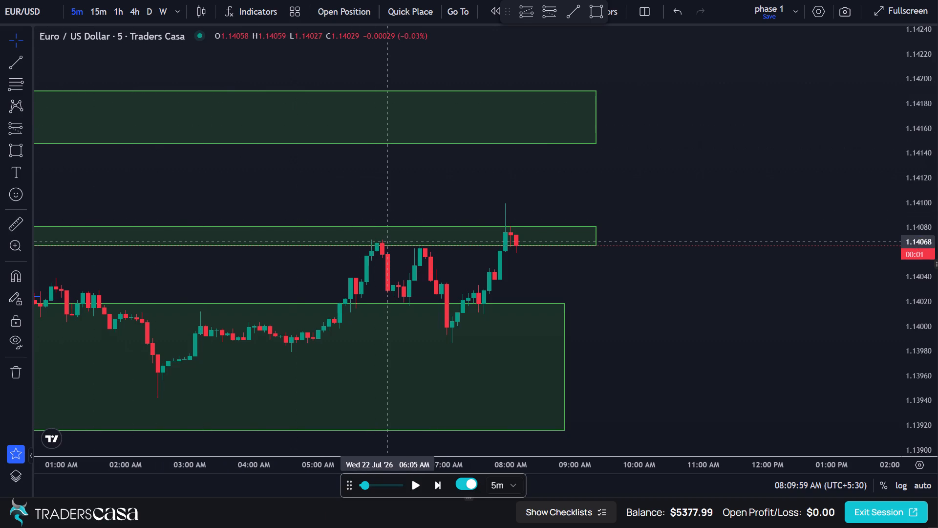
left_click(437, 483)
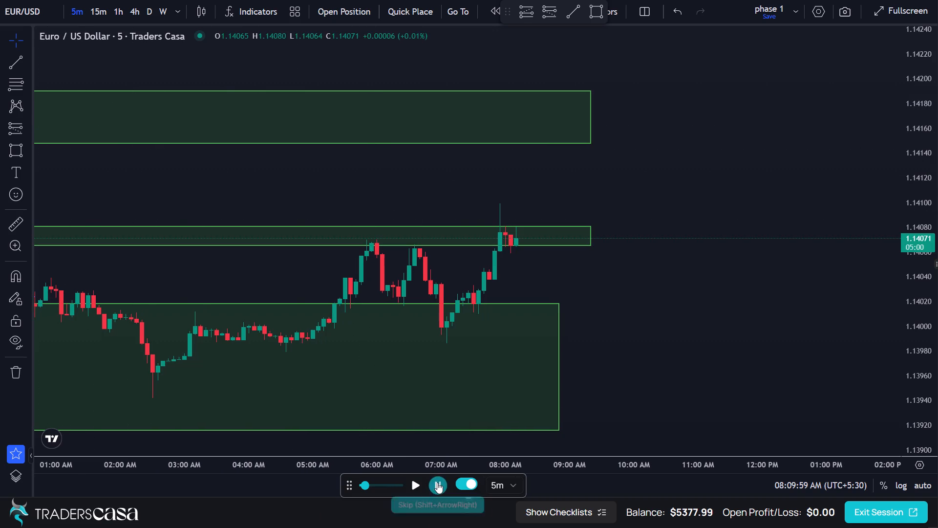
left_click(437, 483)
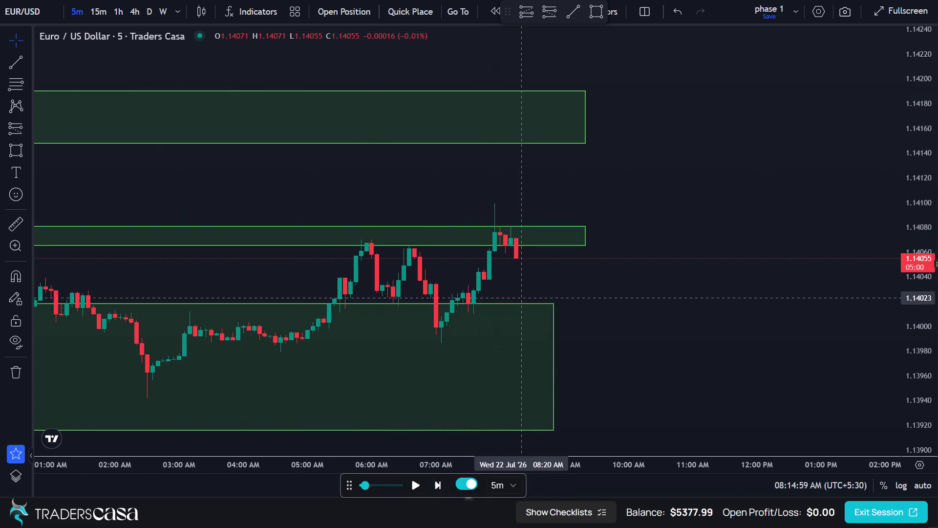
Draw a short position from the latest candle below the narrow zone: entry 1.14054, stop 1.14104, target 1.13966.
scroll(521, 297, "up", 1)
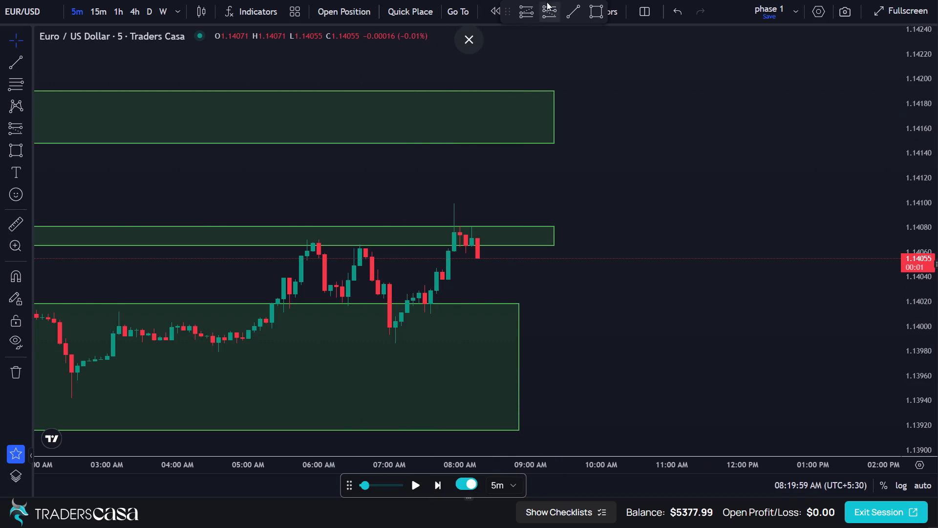
left_click(549, 10)
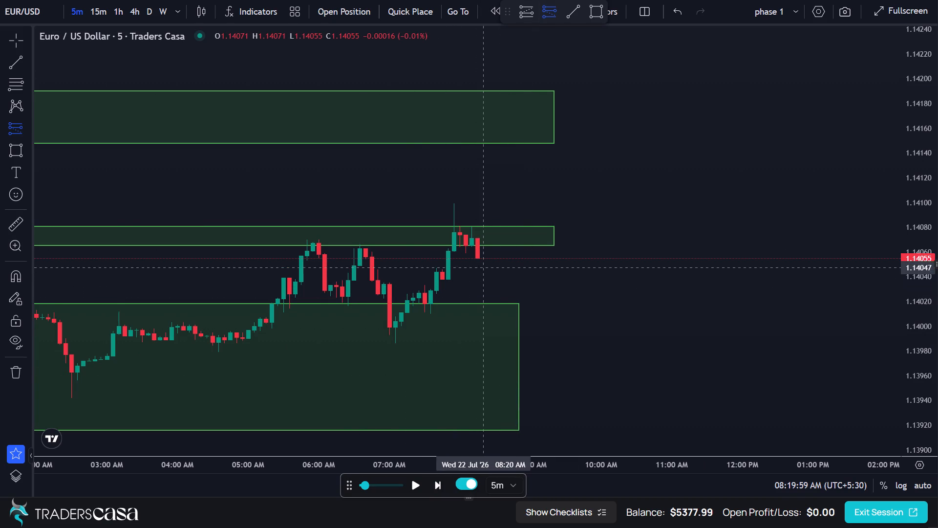
left_click(480, 260)
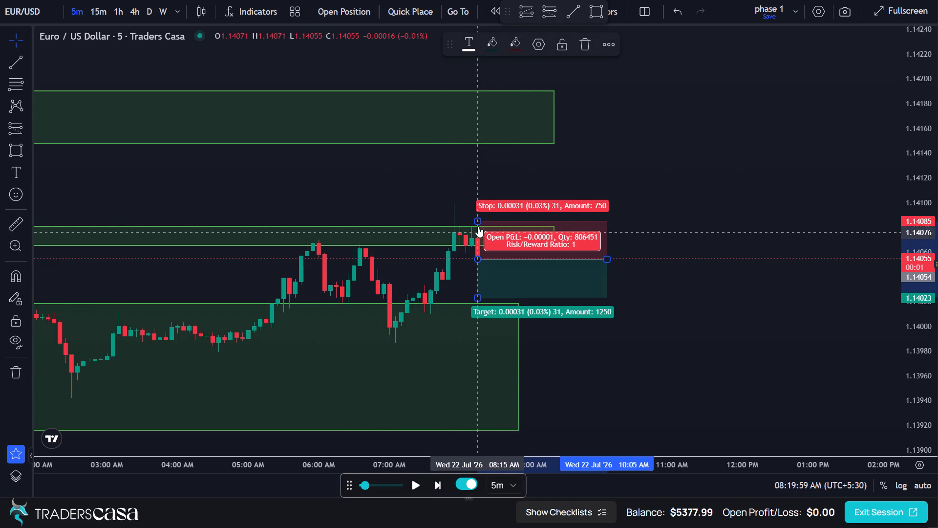
left_click_drag(476, 220, 474, 198)
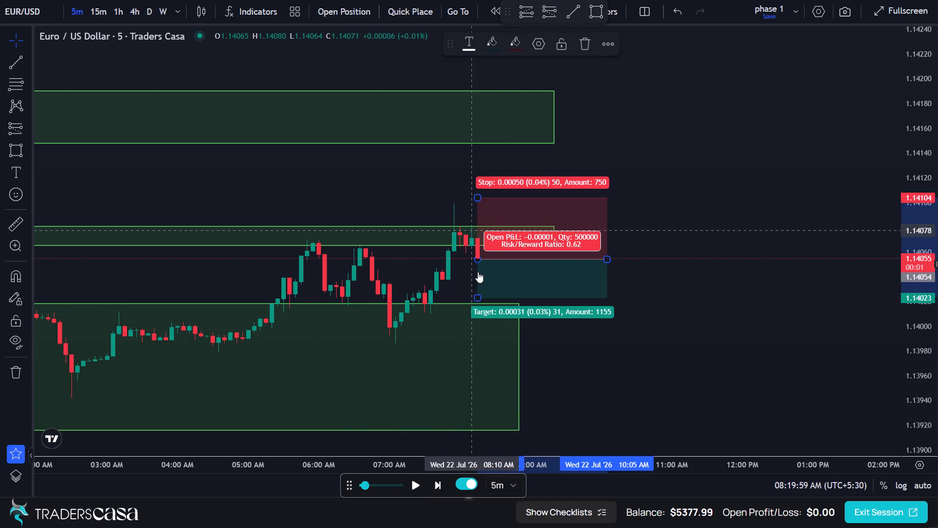
left_click_drag(480, 298, 480, 357)
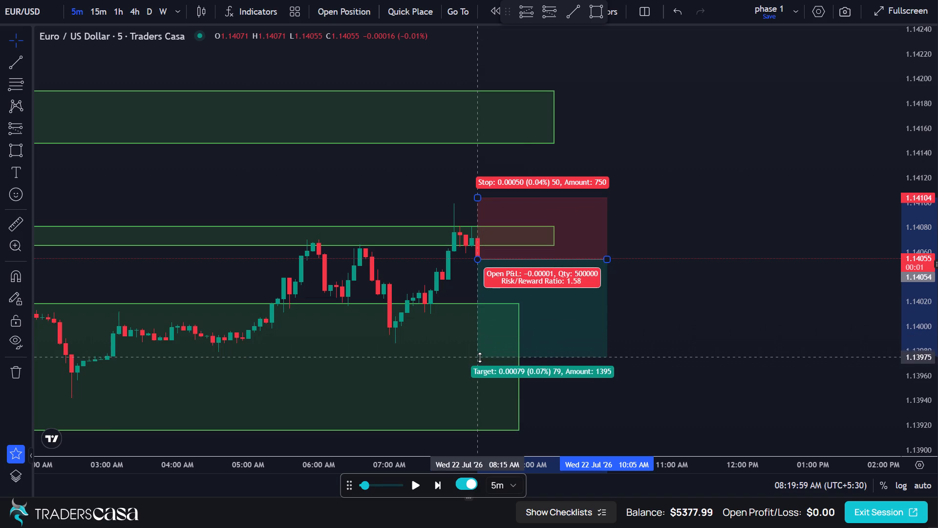
left_click_drag(480, 357, 480, 368)
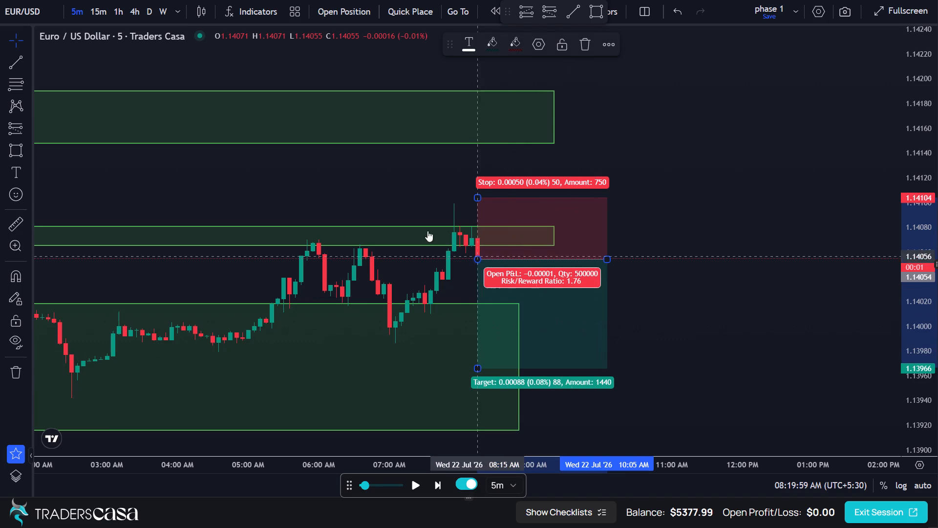
Place a sell stop order from the short position: entry 1.14054, take profit 1.13966, stop loss 1.14104, risk 1% ($50).
left_click(338, 19)
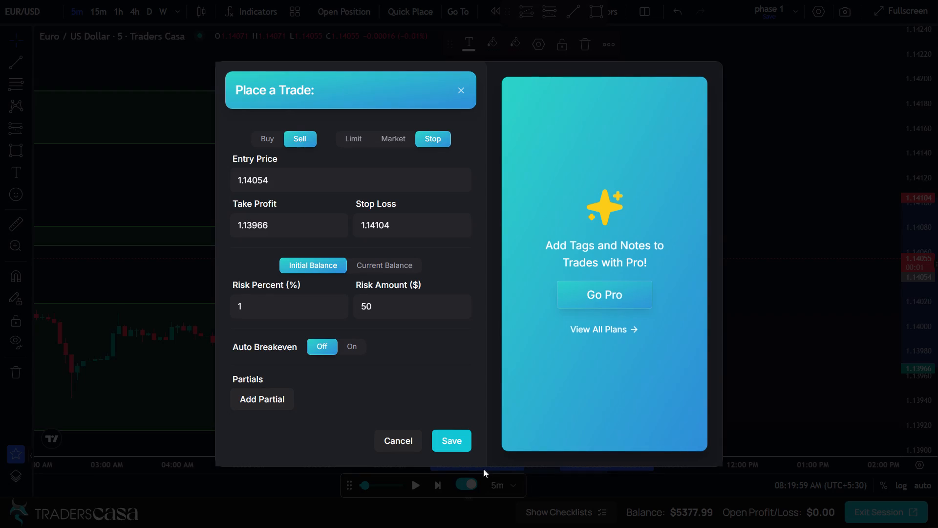
left_click(461, 443)
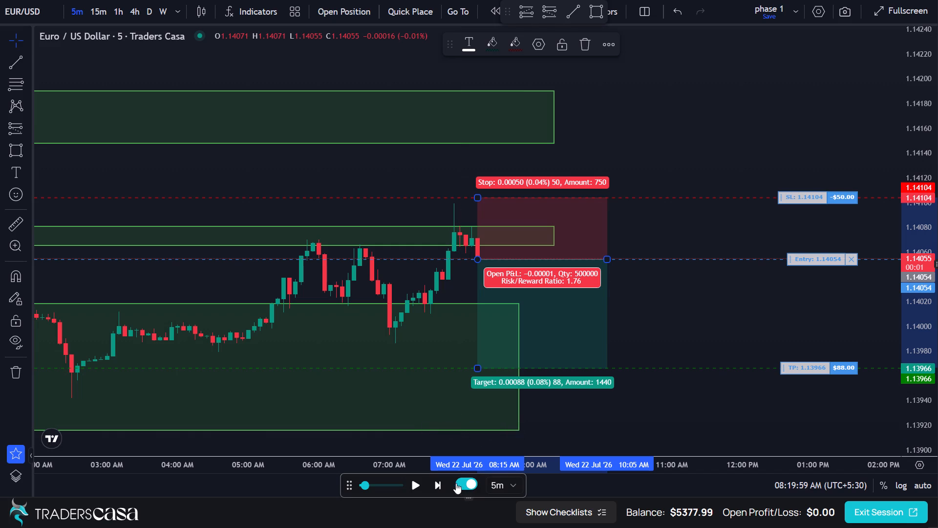
Advance the replay candle by candle until the short trade closes, to about 11:45 AM on 22 July.
left_click(432, 489)
left_click(432, 489)
left_click(432, 489)
triple_click(432, 489)
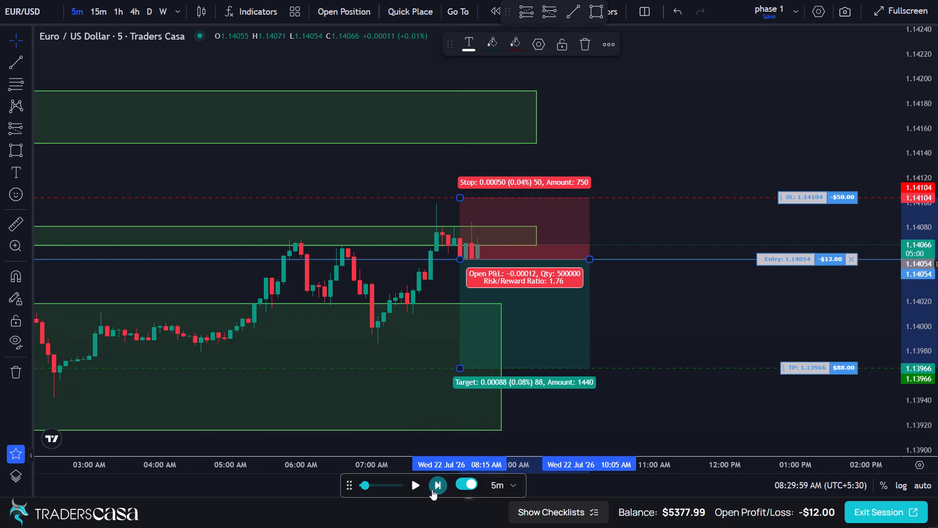
triple_click(432, 489)
triple_click(432, 489)
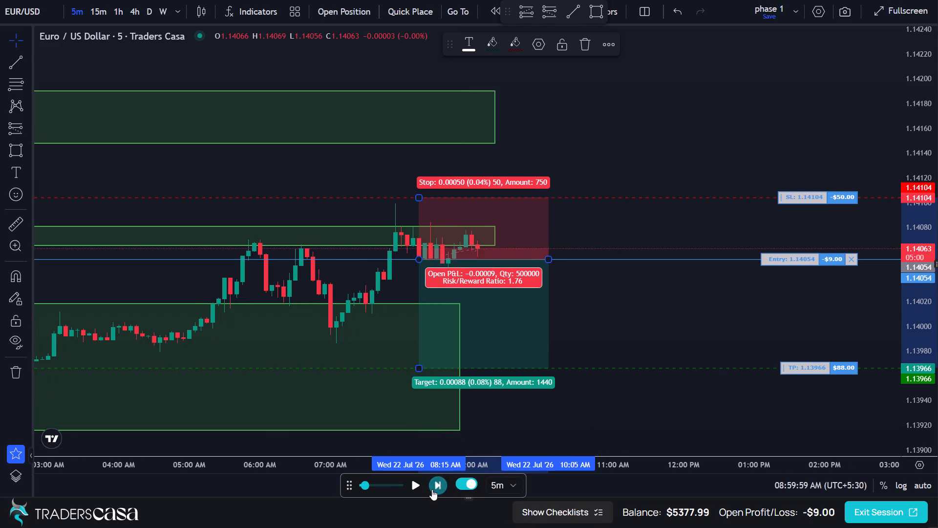
triple_click(432, 489)
triple_click(432, 489)
double_click(432, 489)
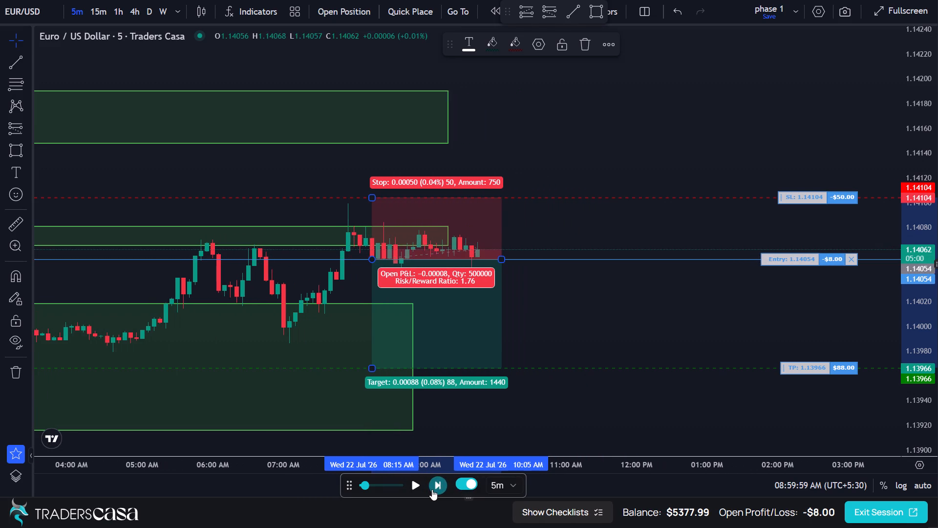
triple_click(432, 489)
triple_click(432, 489)
triple_click(432, 489)
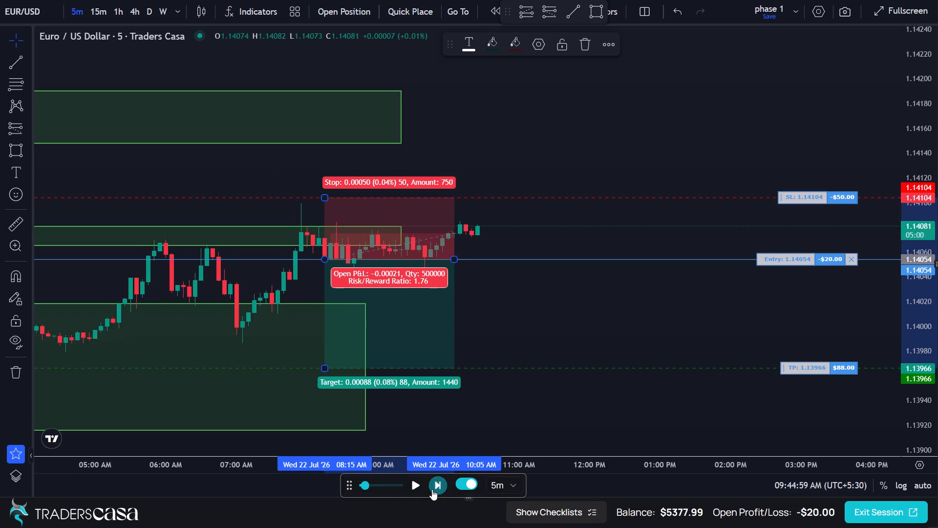
triple_click(432, 489)
triple_click(432, 489)
triple_click(432, 489)
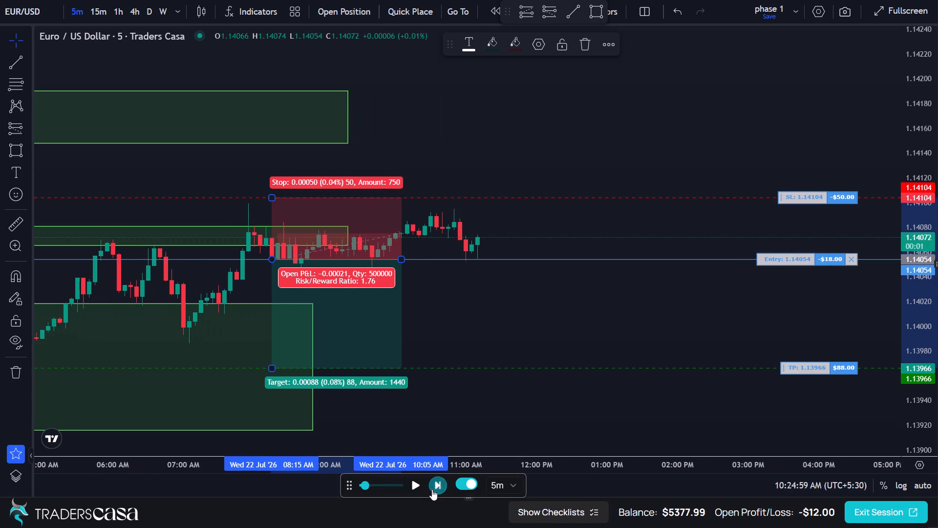
triple_click(431, 490)
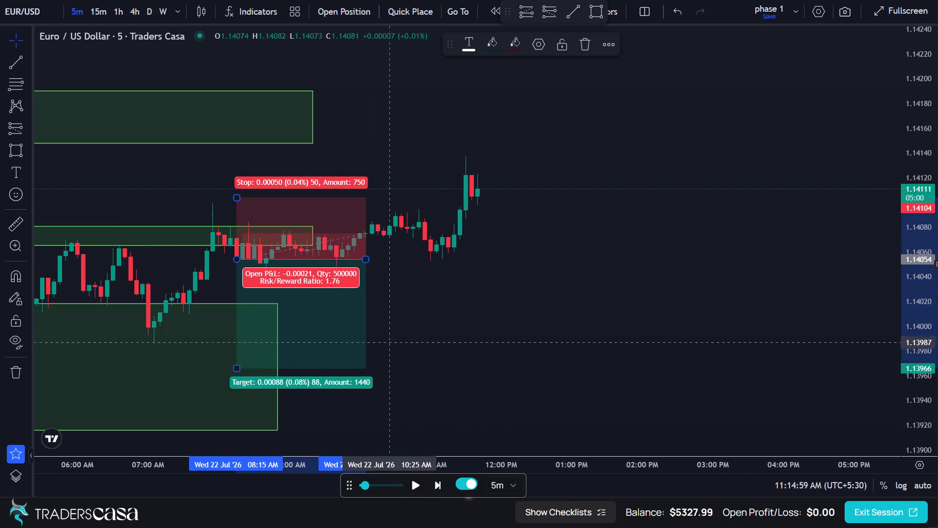
Delete the short position drawing of the closed trade from the chart.
left_click(358, 343)
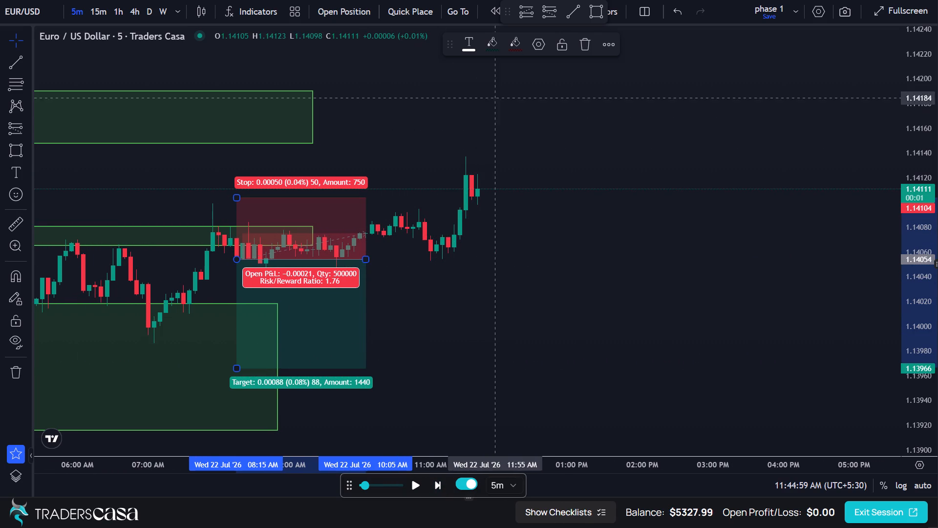
left_click(580, 40)
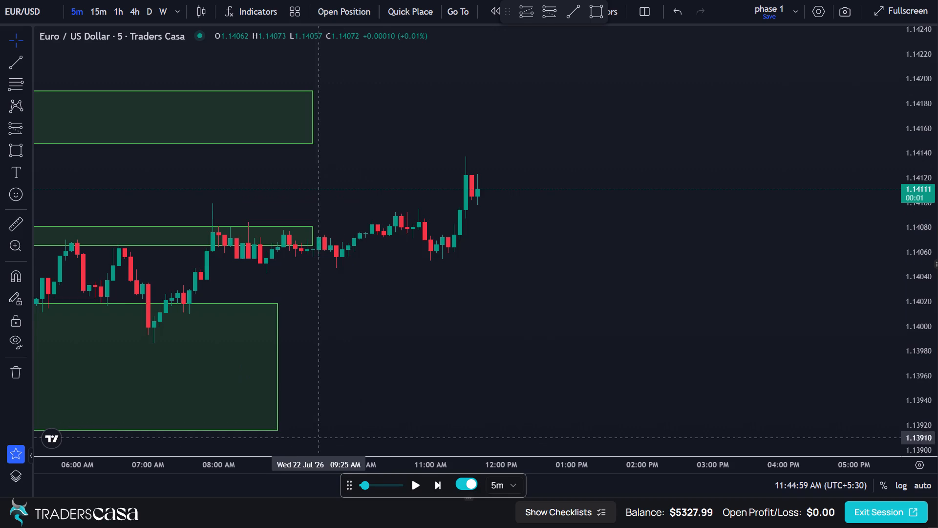
Extend the upper zone between 1.14148 and 1.14190 forward in time to about 2:35 PM on 22 July.
scroll(380, 395, "down", 4)
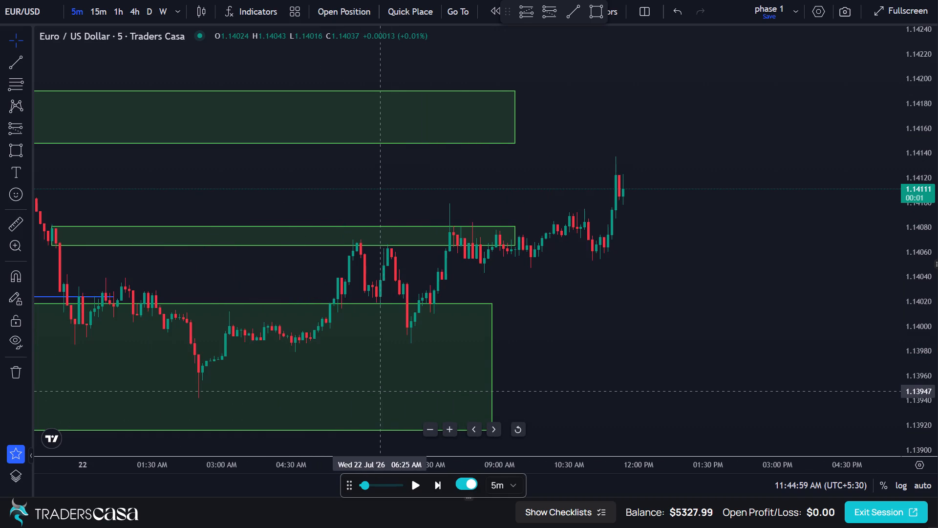
scroll(556, 313, "down", 3)
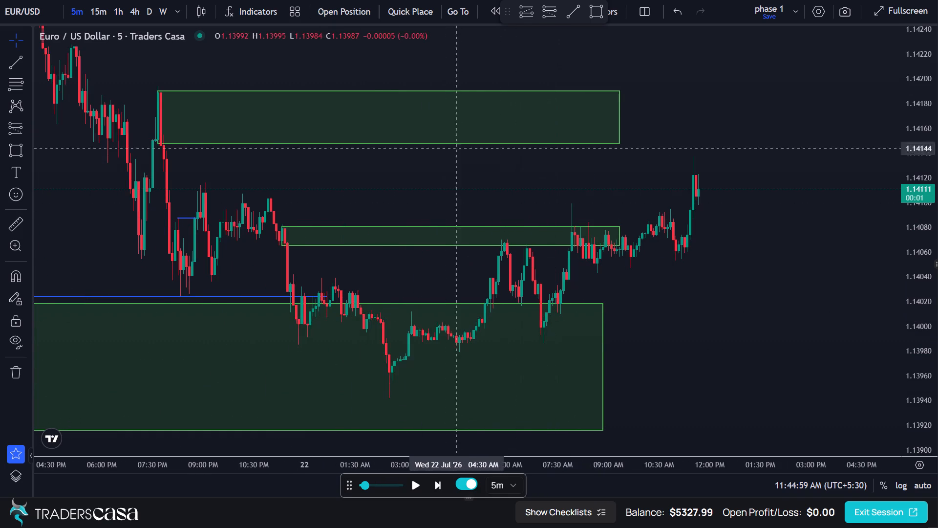
left_click_drag(619, 117, 753, 115)
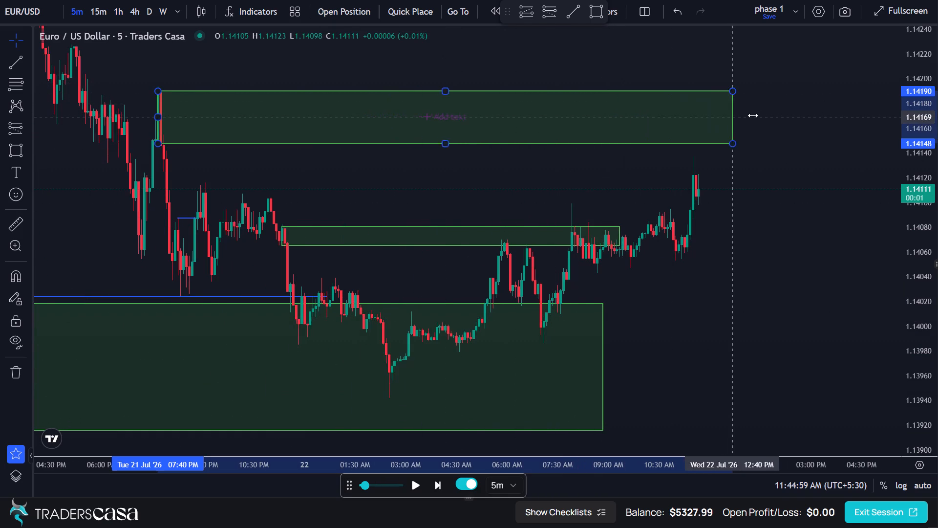
left_click_drag(753, 115, 796, 115)
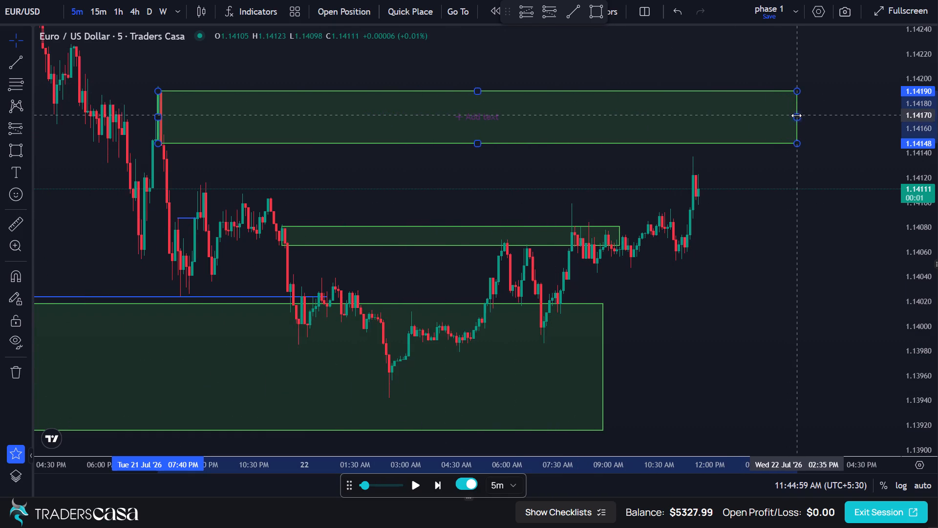
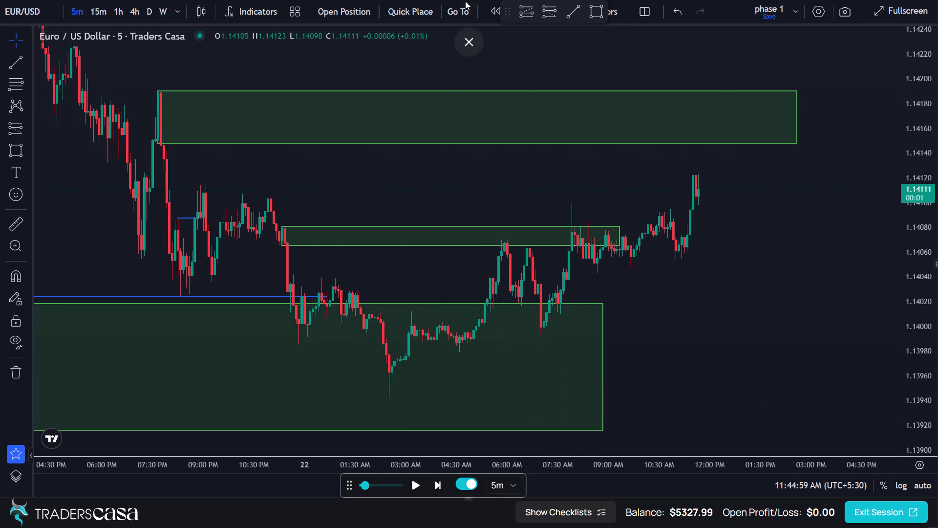
Exit the full-screen view of the EUR/USD backtest chart.
left_click(471, 40)
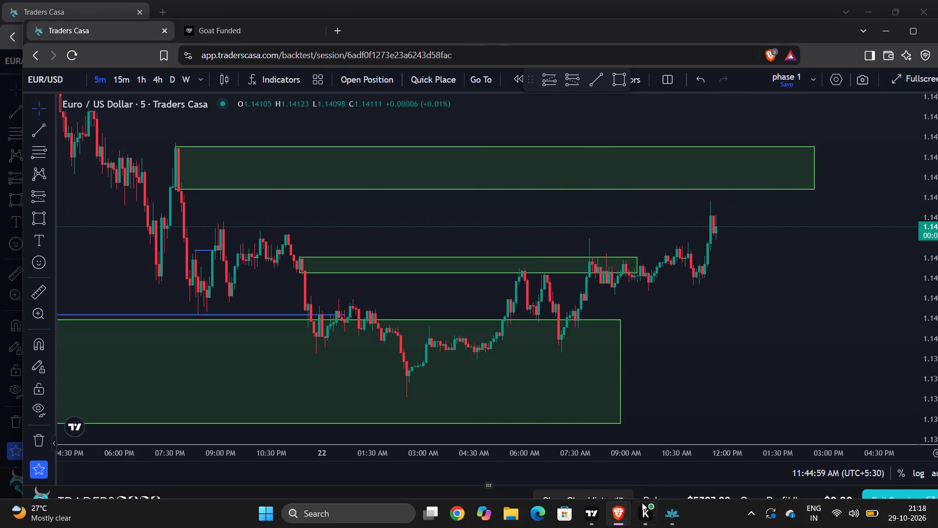
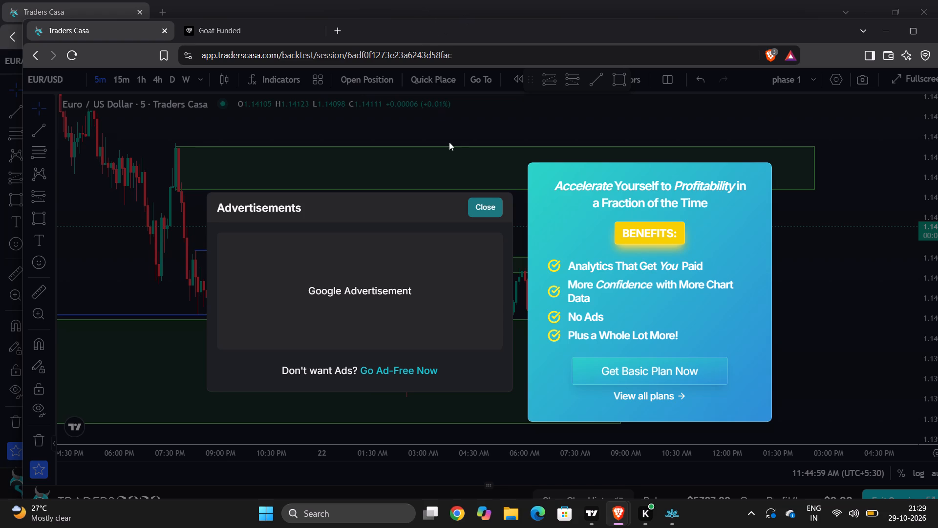
Dismiss the advertisement overlay covering the EUR/USD backtest chart.
left_click(488, 208)
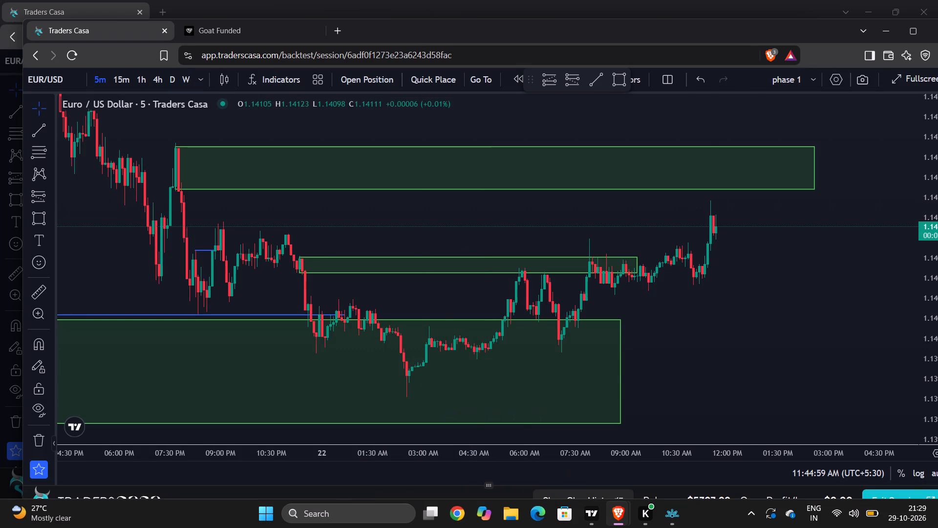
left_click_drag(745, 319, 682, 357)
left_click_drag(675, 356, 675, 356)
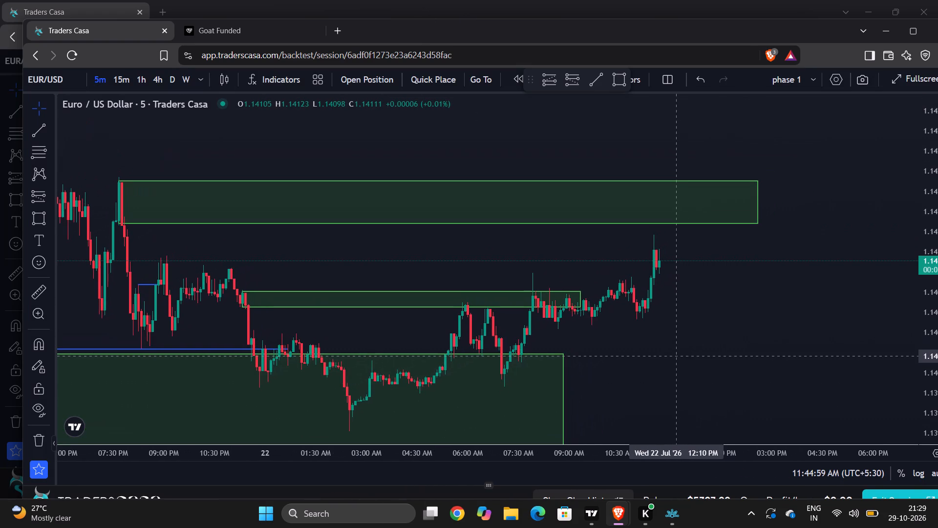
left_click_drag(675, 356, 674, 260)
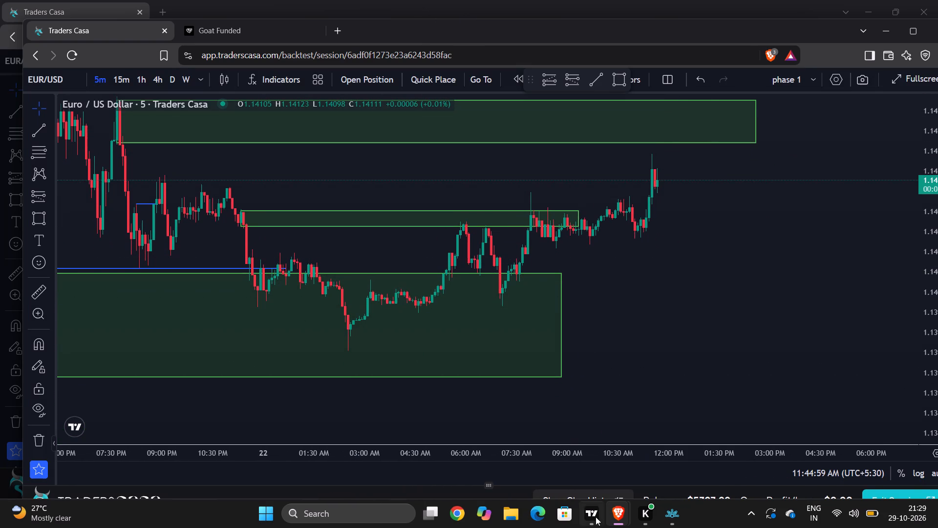
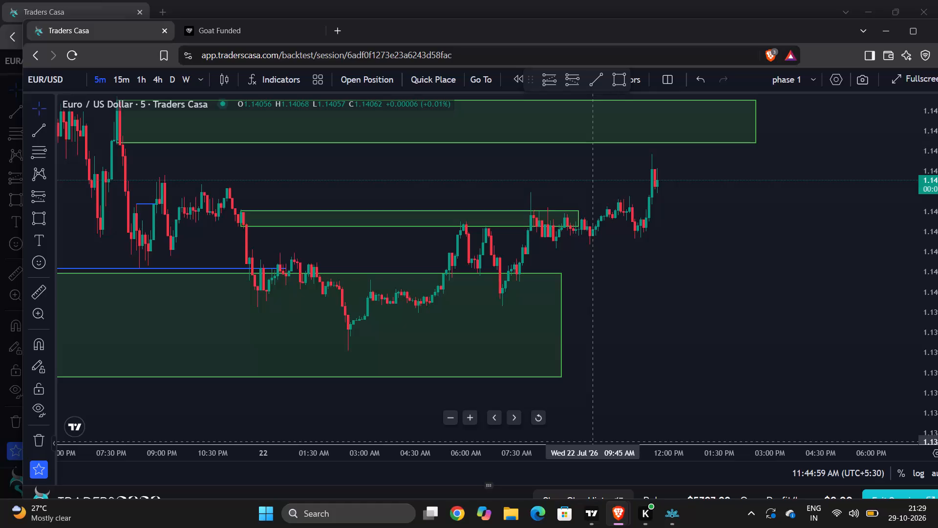
Switch the backtest browser window to full screen.
key("F11")
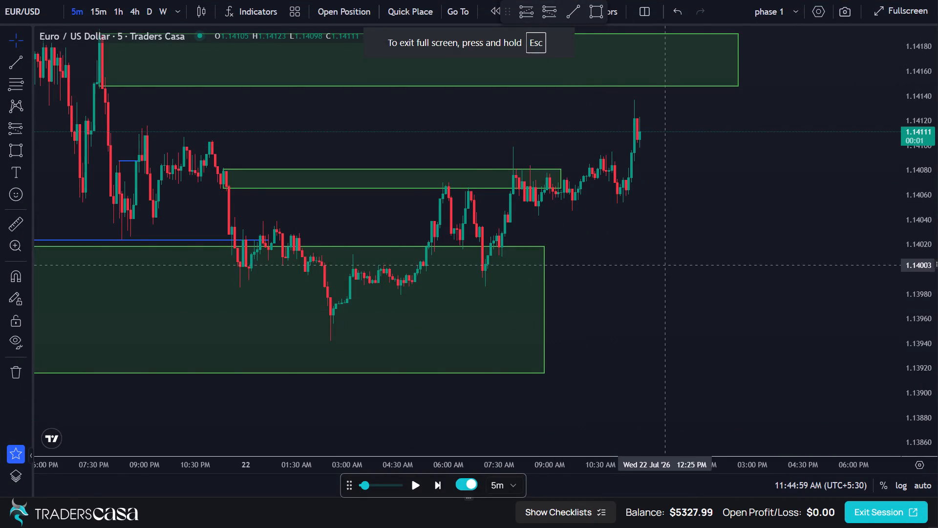
Advance the EUR/USD replay in 5-minute candles to 01:09:59 PM, as price tests the upper green supply zone.
scroll(664, 266, "up", 2)
left_click_drag(662, 266, 626, 365)
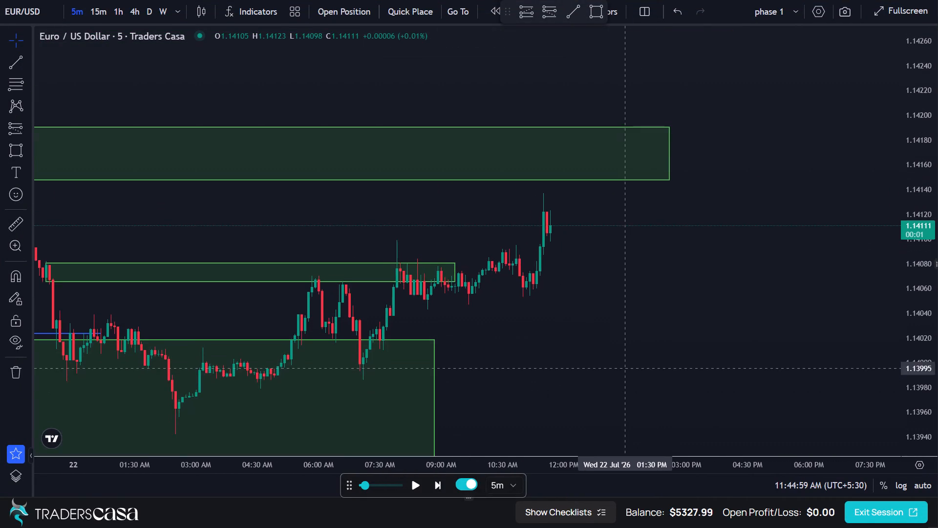
left_click(439, 488)
left_click(438, 488)
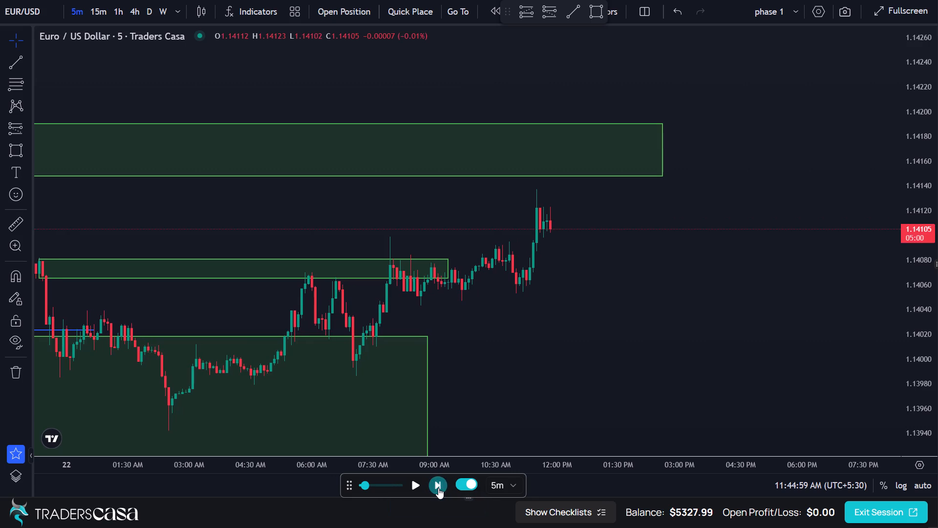
left_click(438, 488)
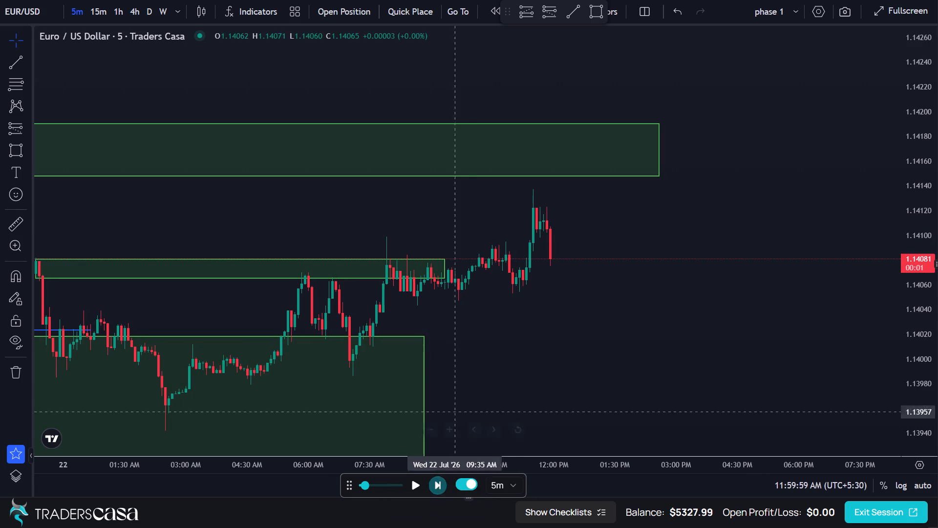
left_click_drag(463, 356, 691, 344)
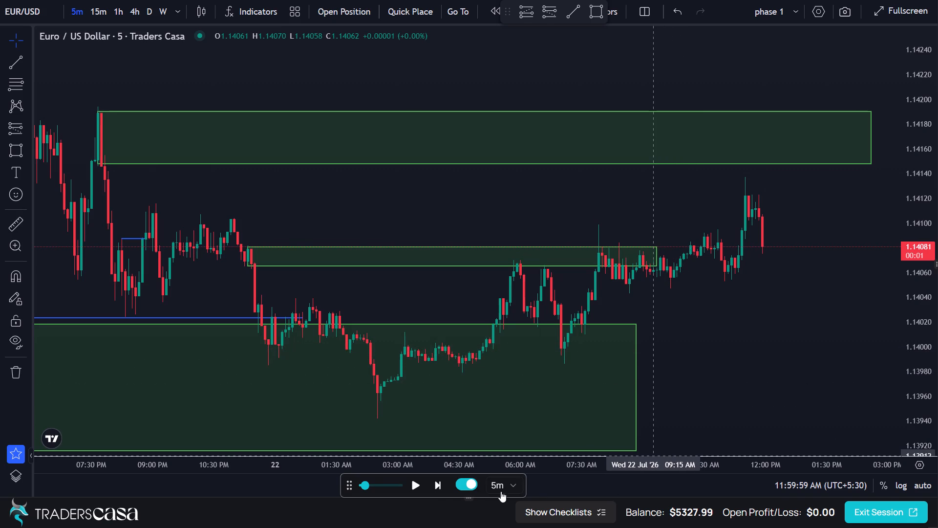
left_click(438, 488)
left_click(438, 488)
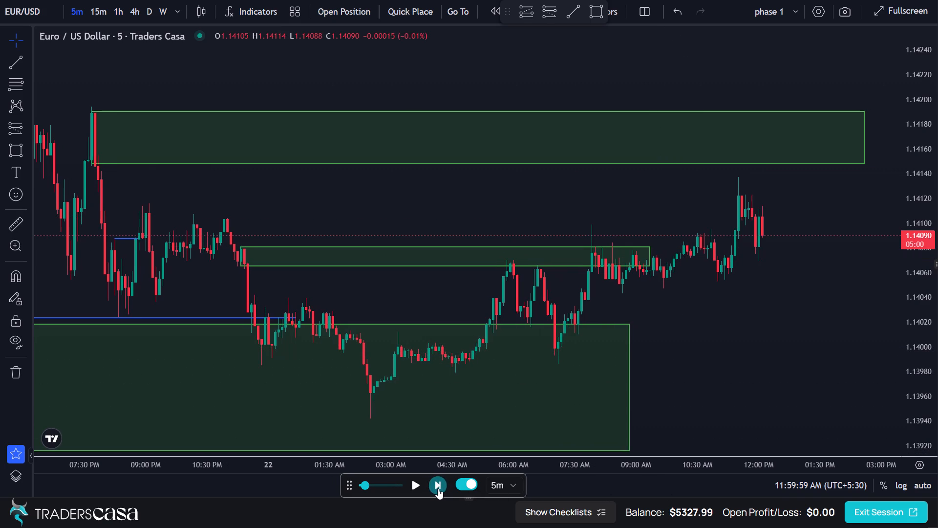
double_click(438, 488)
left_click(438, 488)
double_click(438, 488)
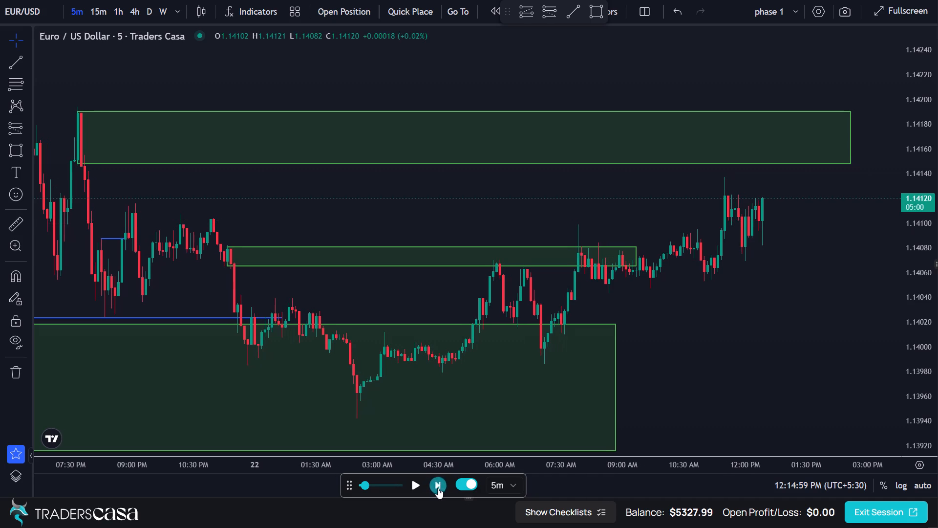
double_click(438, 488)
triple_click(438, 488)
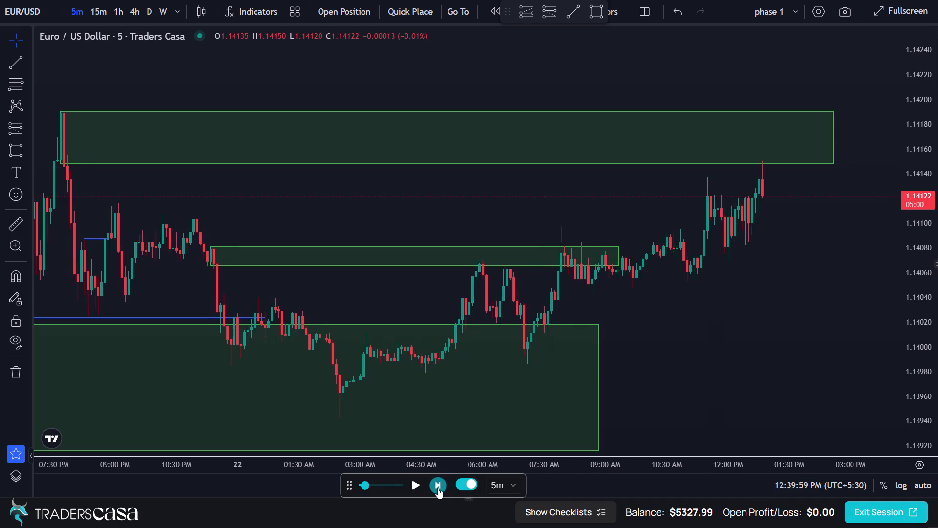
left_click(438, 488)
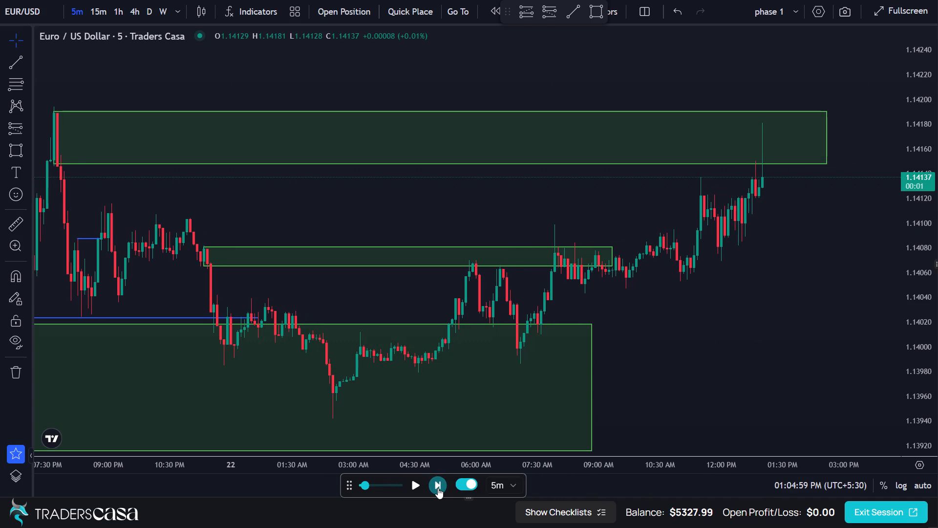
left_click(438, 488)
Draw a short position at the latest candle with entry 1.14109, stop 1.14157 and target 1.14013, for a risk/reward ratio of 2.
scroll(807, 285, "up", 1)
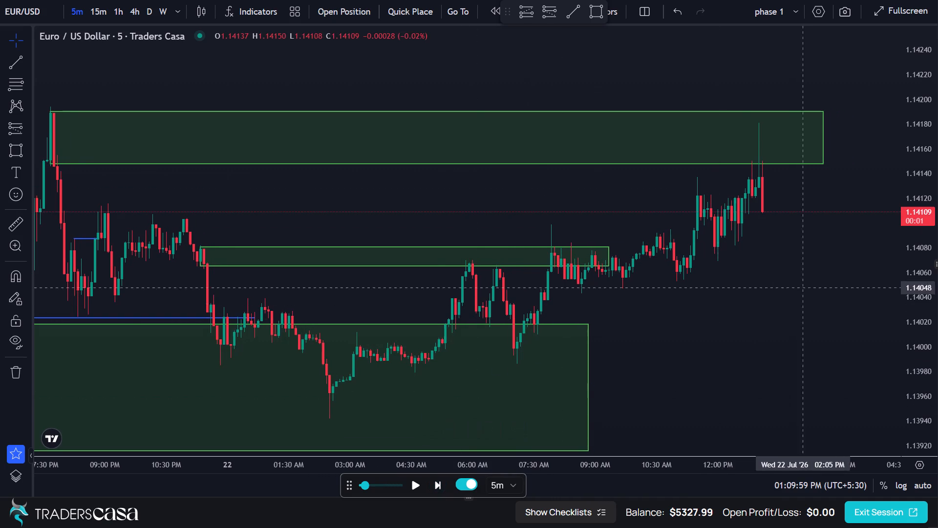
scroll(810, 284, "up", 3)
left_click_drag(800, 286, 688, 321)
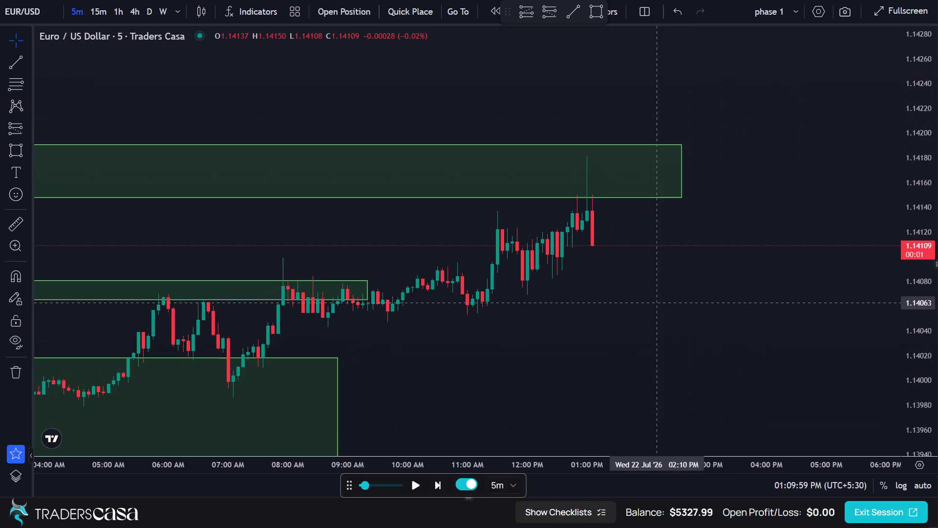
left_click(17, 129)
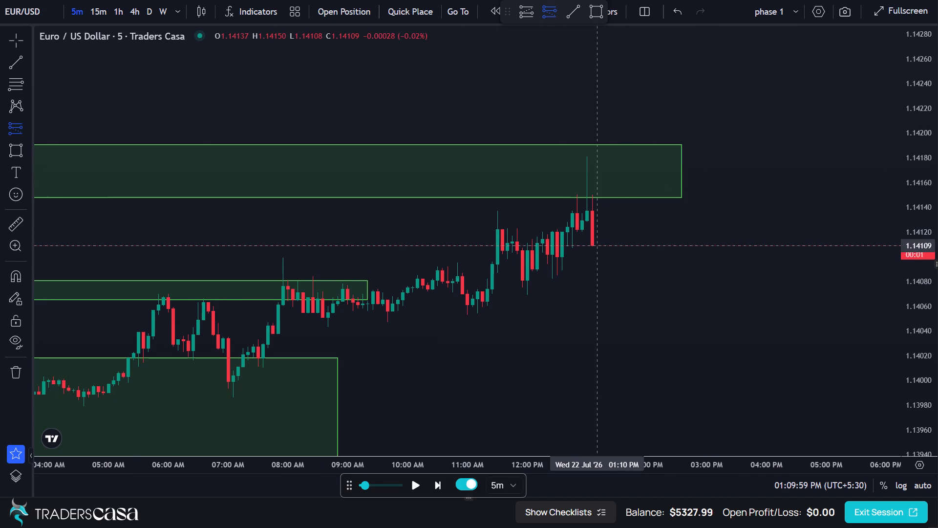
left_click(596, 245)
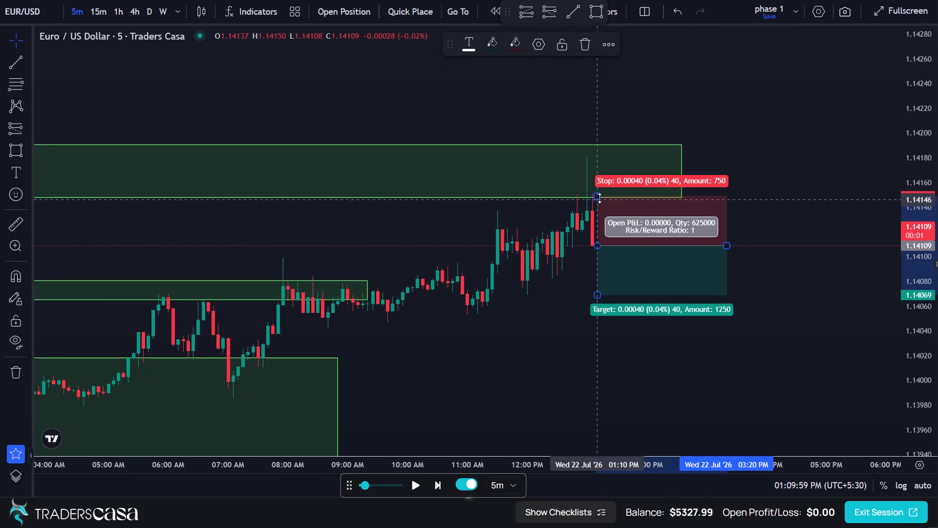
left_click_drag(600, 197, 601, 186)
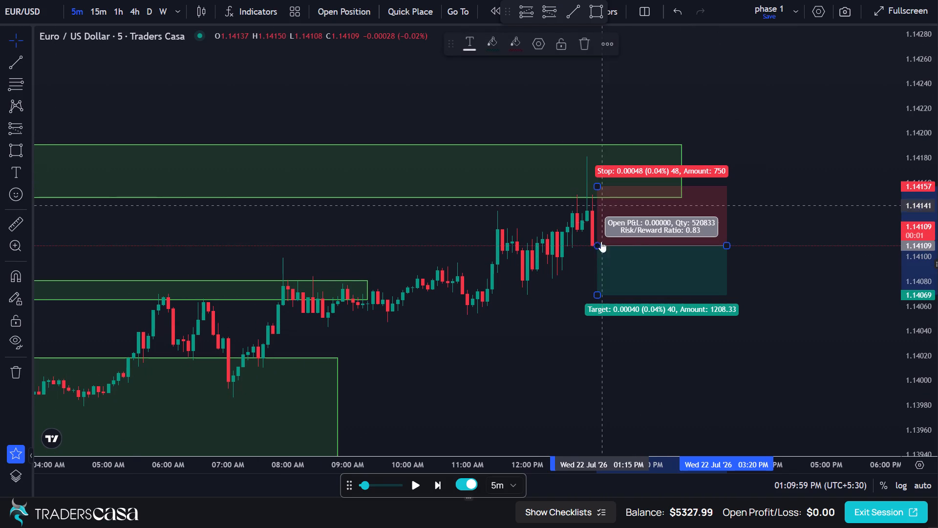
left_click_drag(597, 294, 597, 358)
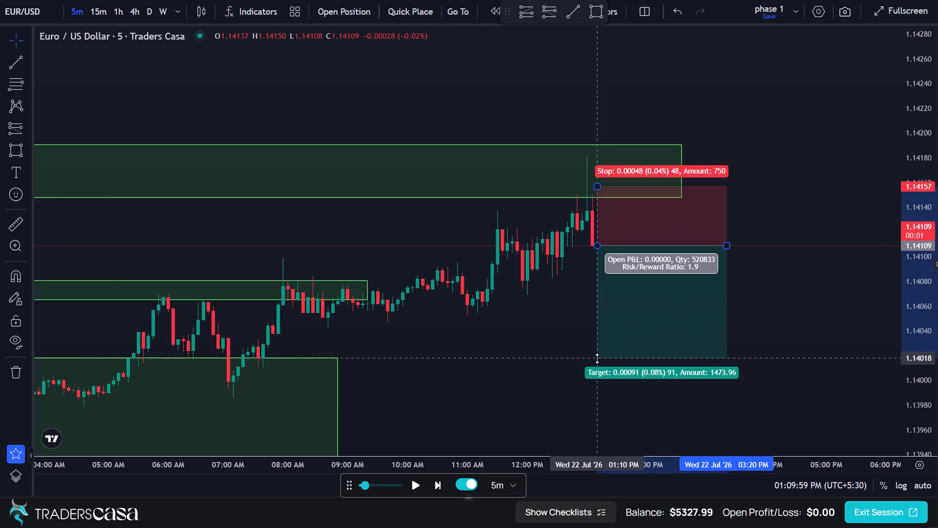
left_click_drag(597, 358, 596, 369)
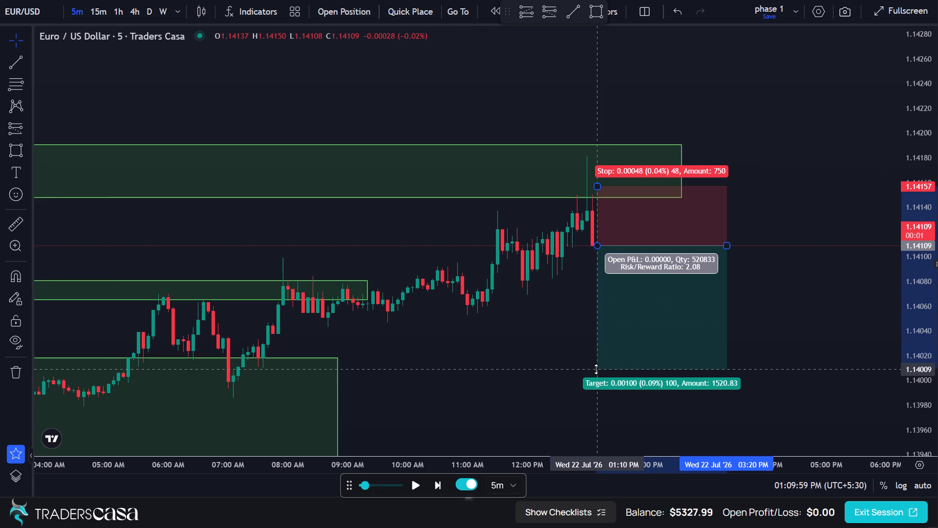
left_click_drag(596, 369, 597, 364)
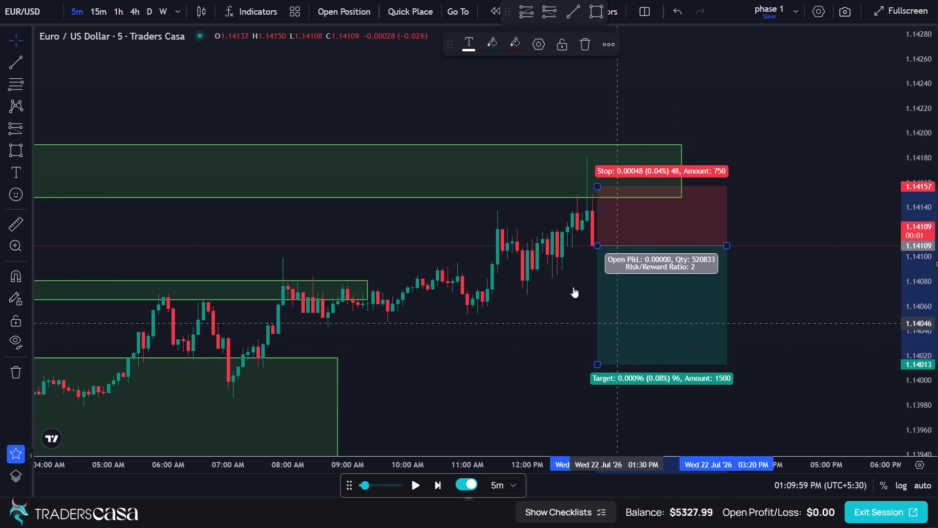
Place a market sell trade at 1.14109 with take profit 1.14013, stop loss 1.14157 and 1% risk ($50).
left_click(345, 11)
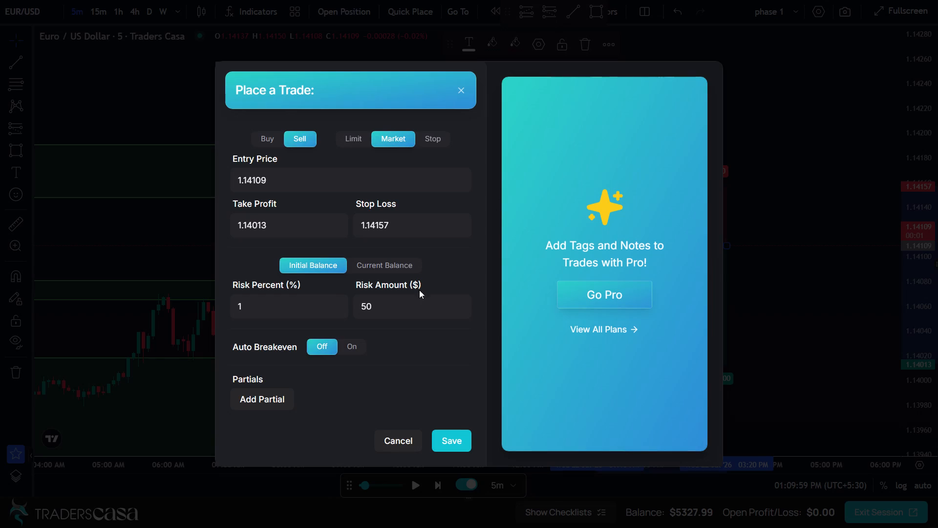
left_click(444, 434)
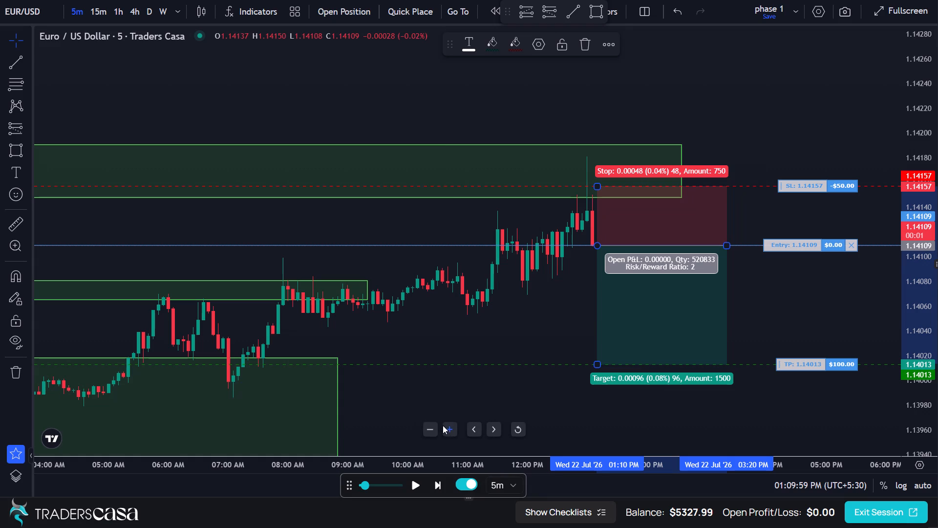
Advance the replay in 5-minute candles to 03:44:59 PM to play the open short trade out to its take profit.
left_click(436, 482)
left_click(436, 482)
left_click(436, 482)
left_click(436, 482)
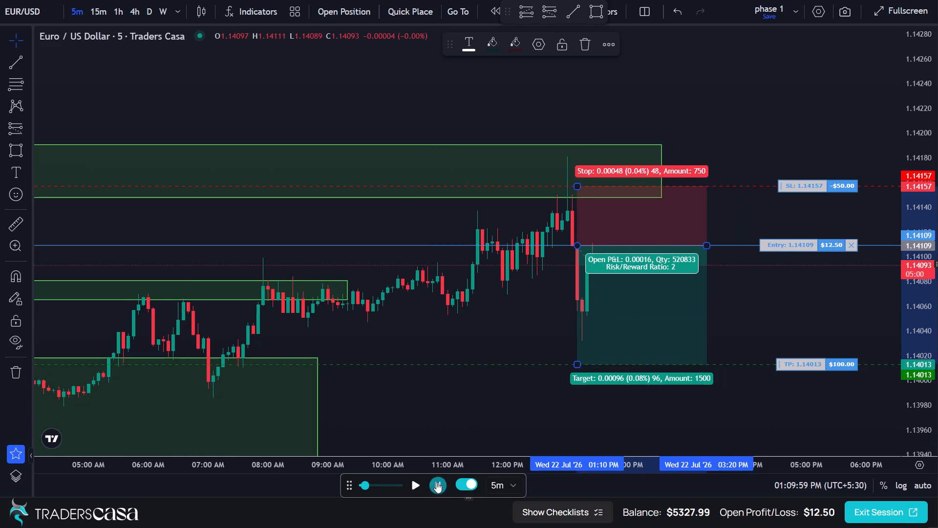
left_click(436, 482)
left_click(436, 482)
left_click(436, 482)
triple_click(437, 482)
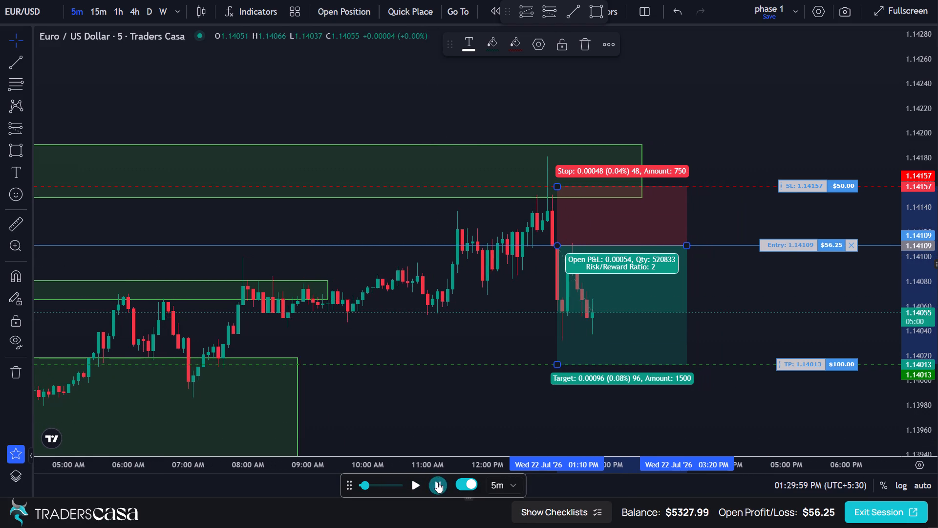
triple_click(437, 482)
triple_click(437, 482)
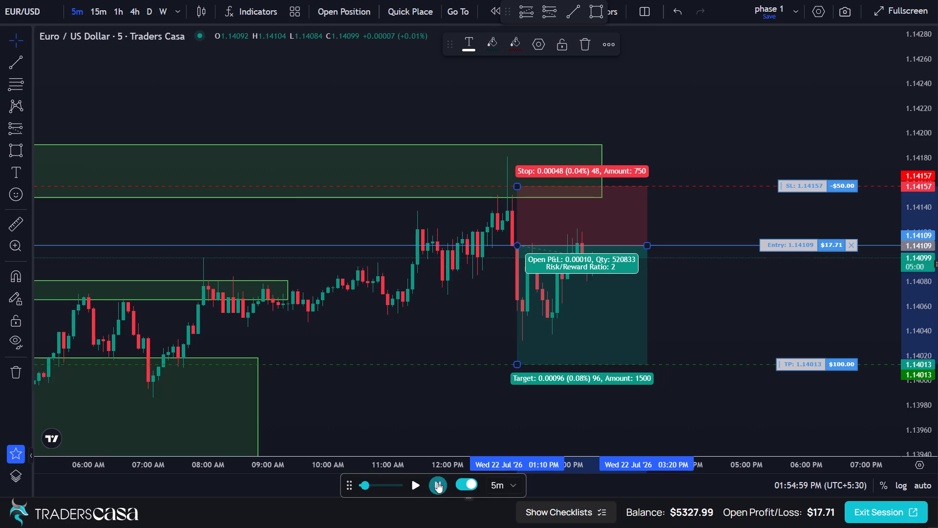
triple_click(437, 482)
triple_click(438, 482)
triple_click(438, 482)
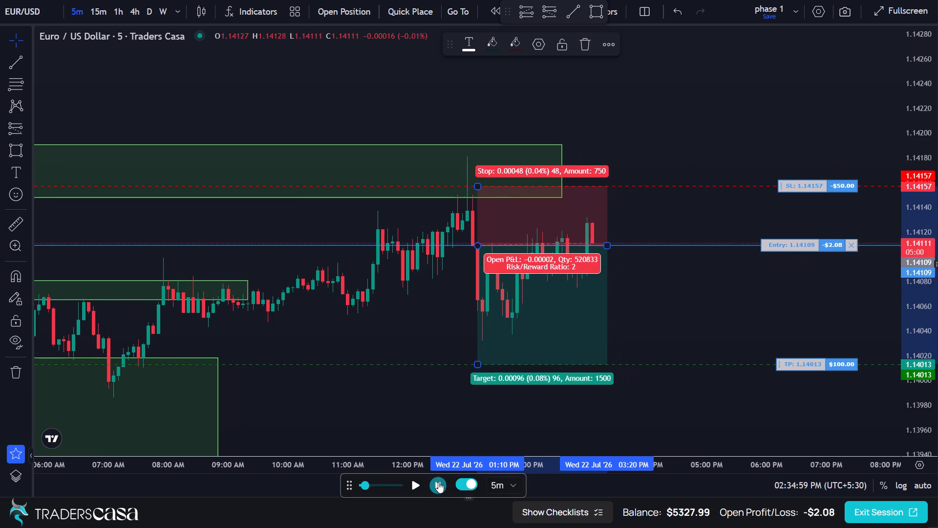
triple_click(438, 482)
triple_click(438, 482)
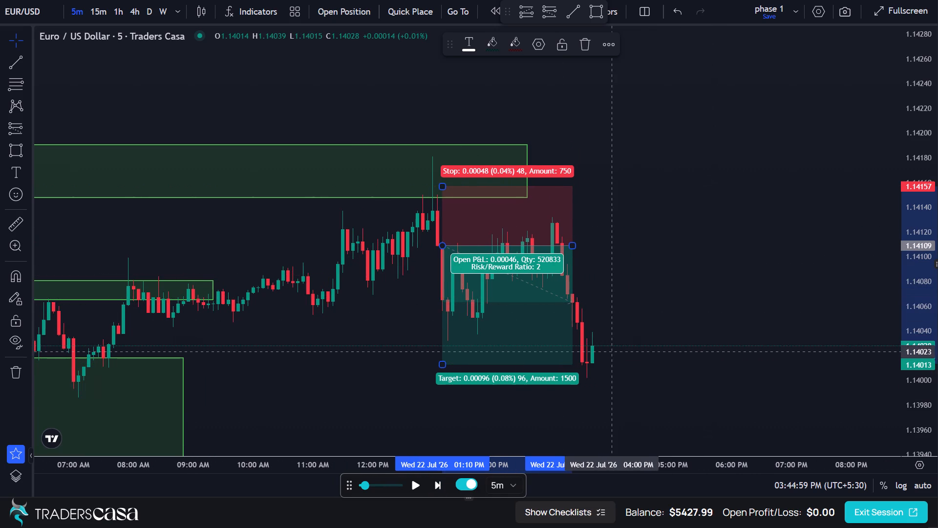
Delete the short position drawing of the closed trade from the chart.
left_click(537, 338)
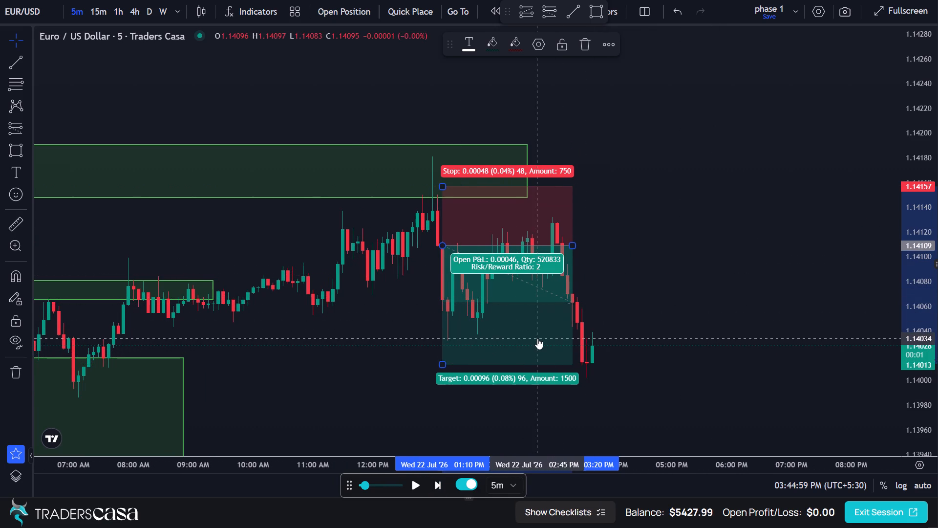
left_click(572, 247)
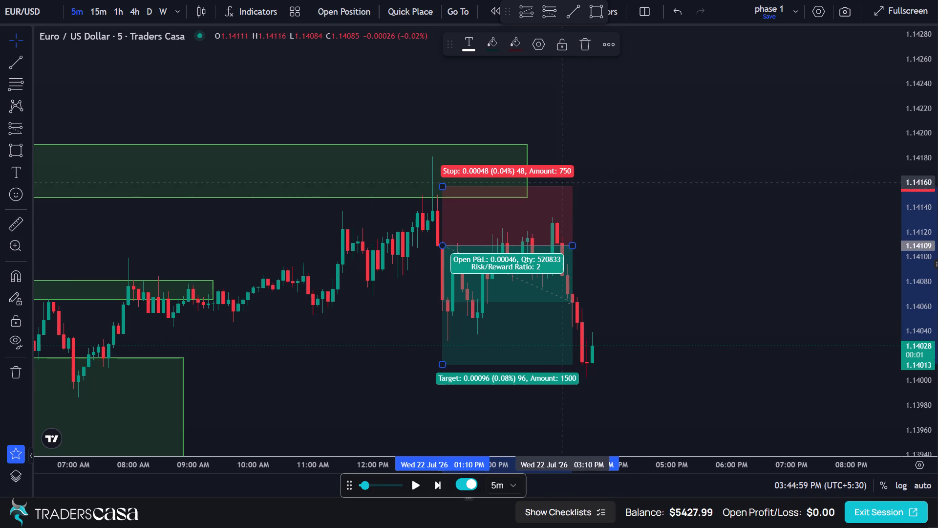
left_click(582, 48)
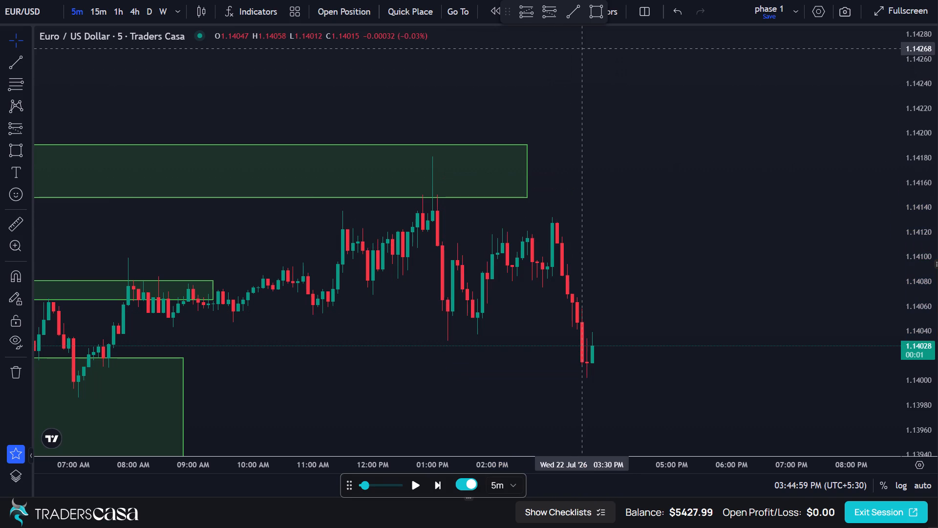
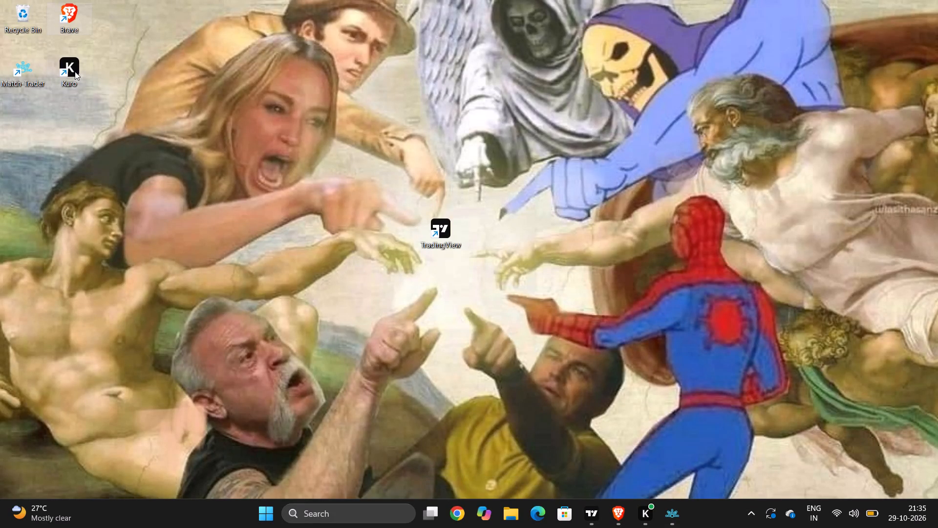
Show the open Brave browser windows to switch back to one of them from the desktop.
left_click(618, 509)
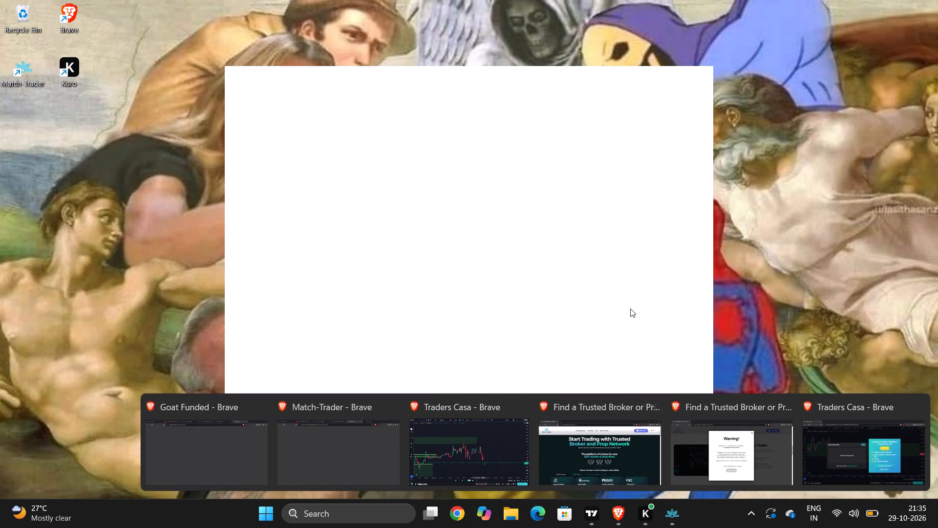
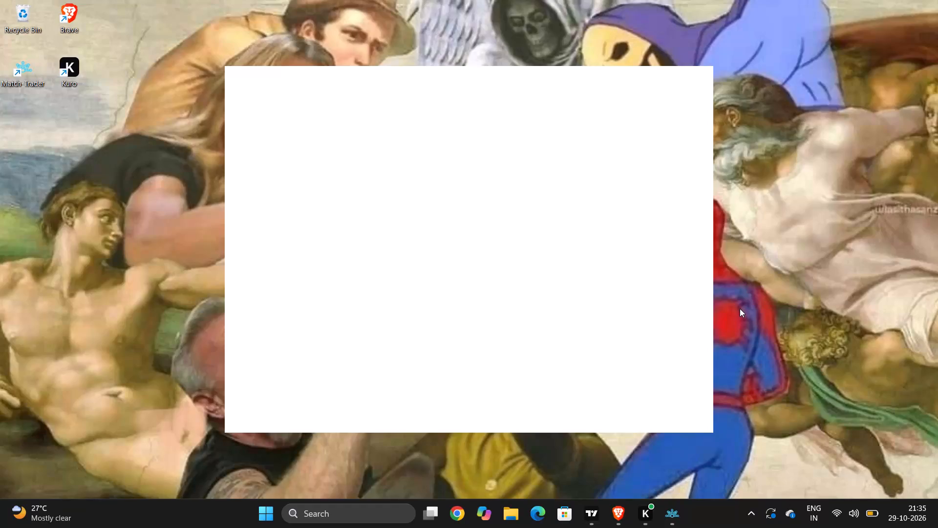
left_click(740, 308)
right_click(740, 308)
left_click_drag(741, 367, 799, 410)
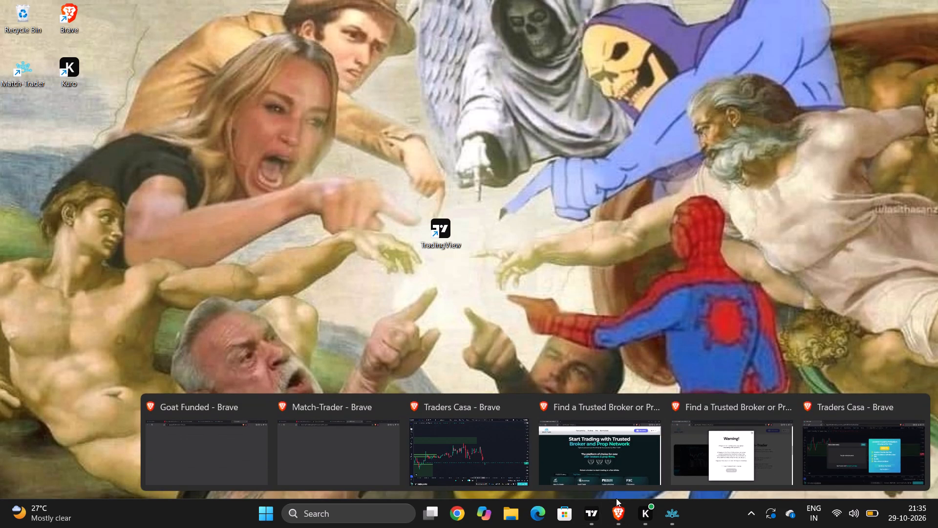
Switch to the Traders Casa window with the EUR/USD 5-minute replay chart and review recent price action around the marked zones.
left_click(490, 465)
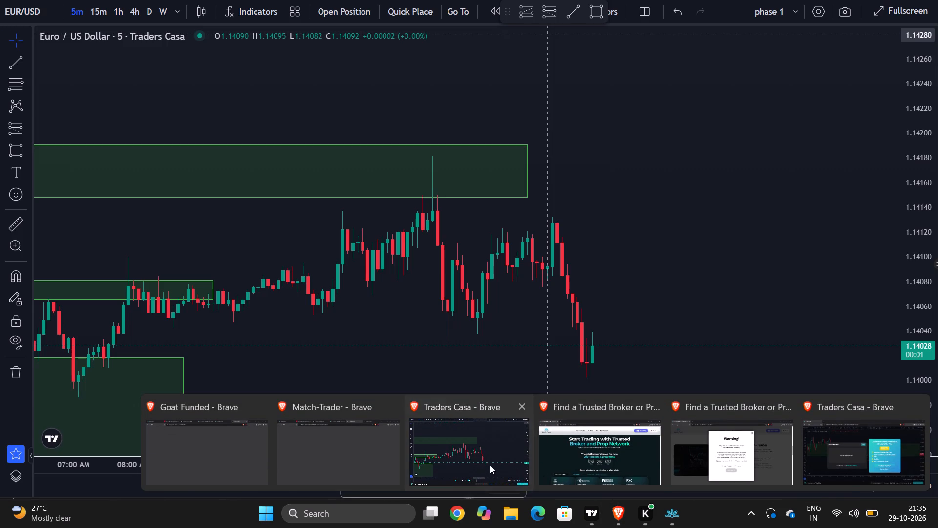
left_click_drag(657, 304, 723, 256)
scroll(723, 256, "down", 1)
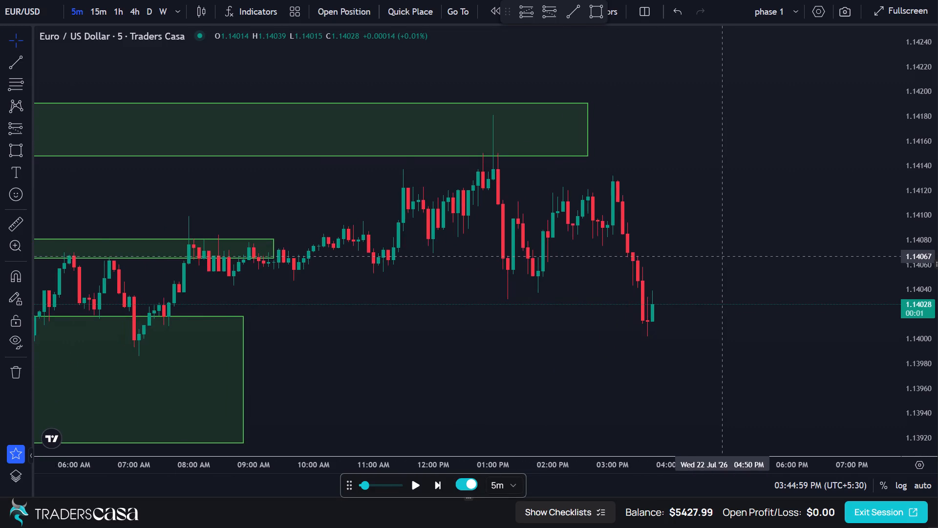
scroll(723, 256, "down", 3)
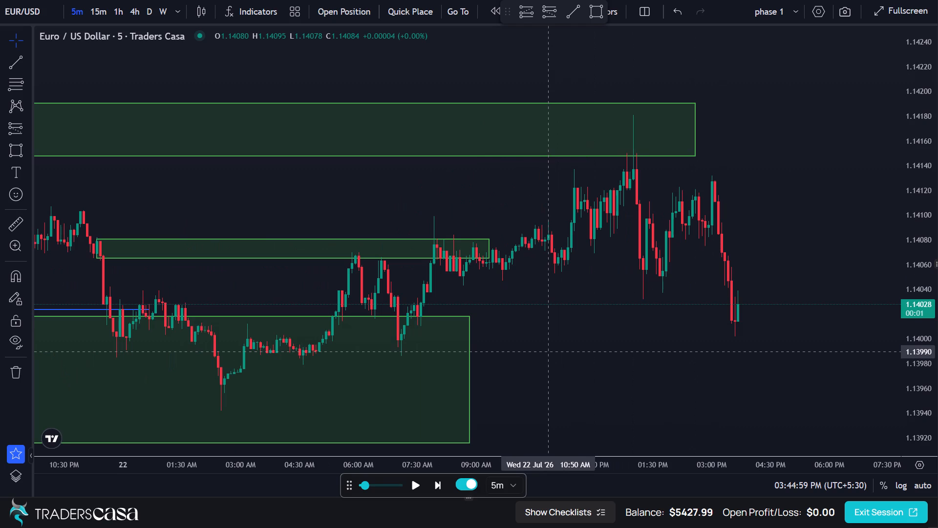
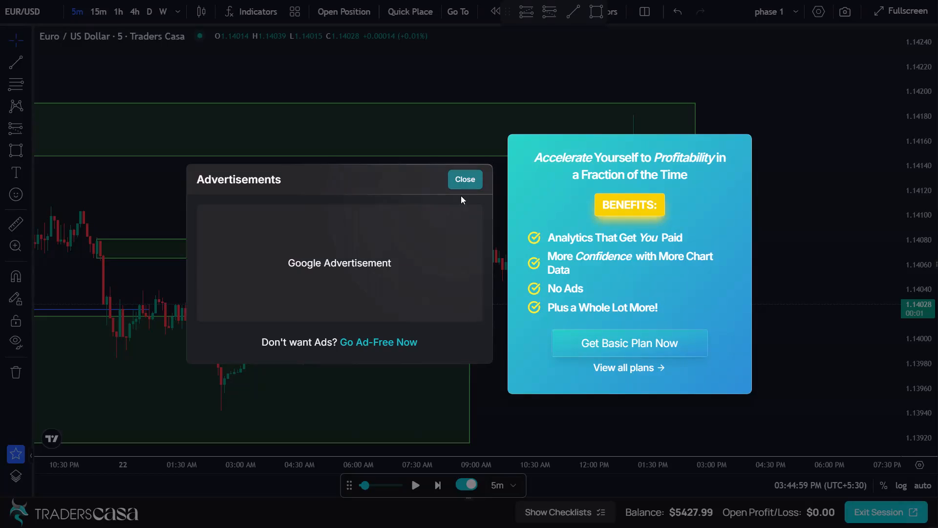
Dismiss the advertisement pop-up covering the EUR/USD replay chart.
left_click(467, 181)
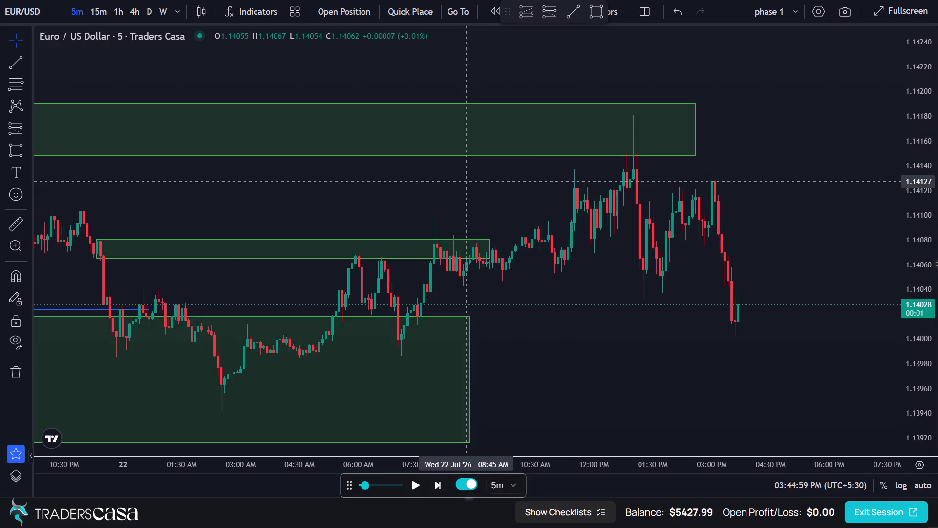
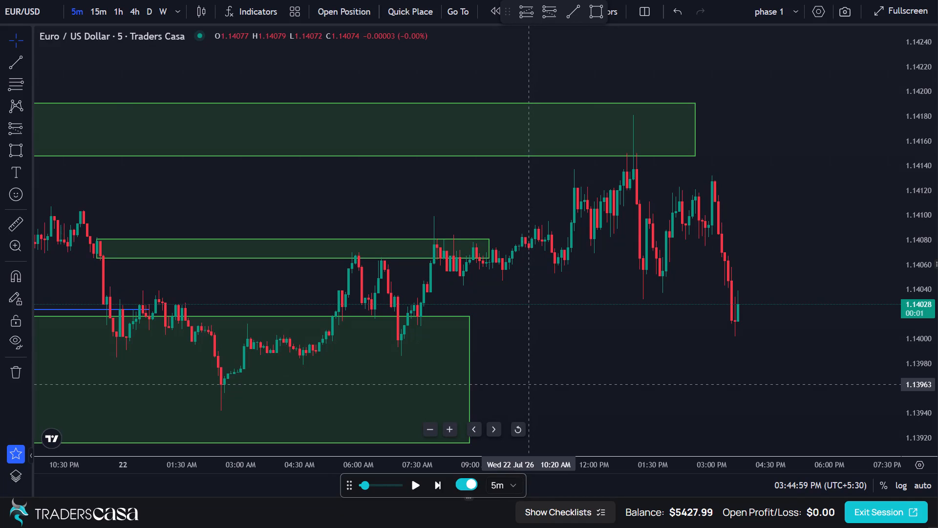
Examine the recent EUR/USD 5-minute price action around the marked zones up to the latest replay candle.
left_click(598, 356)
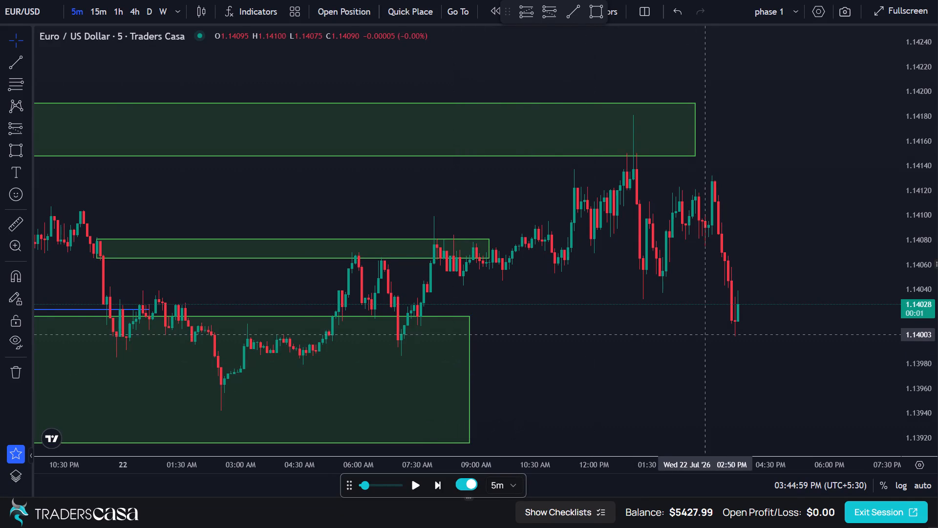
scroll(705, 334, "up", 6)
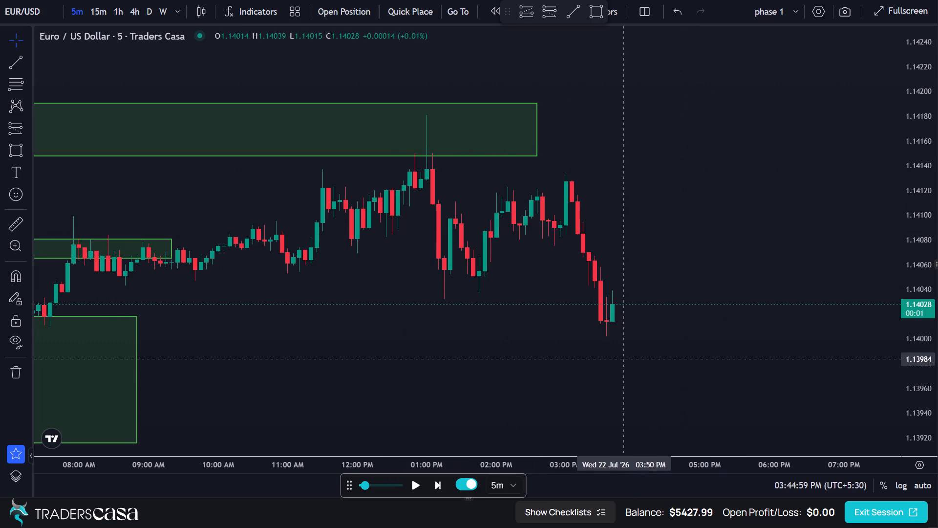
scroll(323, 386, "down", 2)
left_click_drag(323, 386, 439, 386)
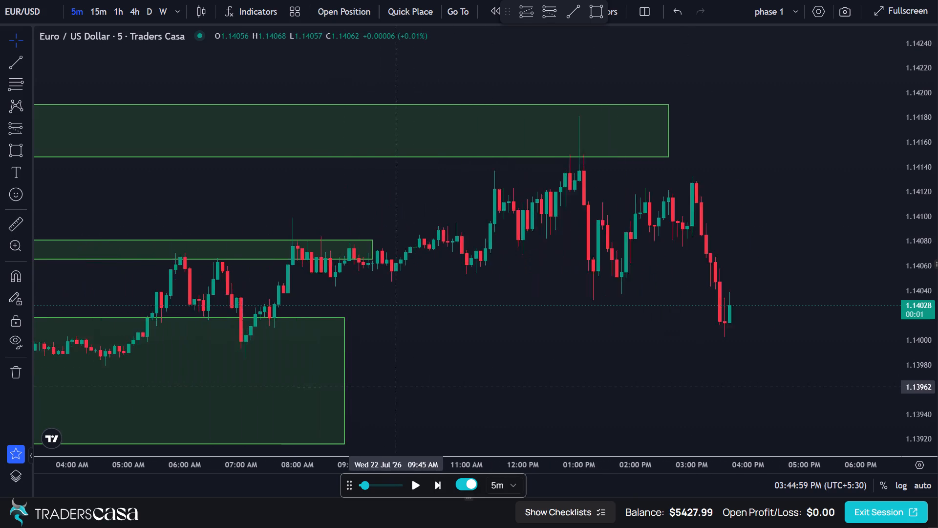
left_click_drag(439, 386, 696, 386)
left_click_drag(699, 383, 507, 381)
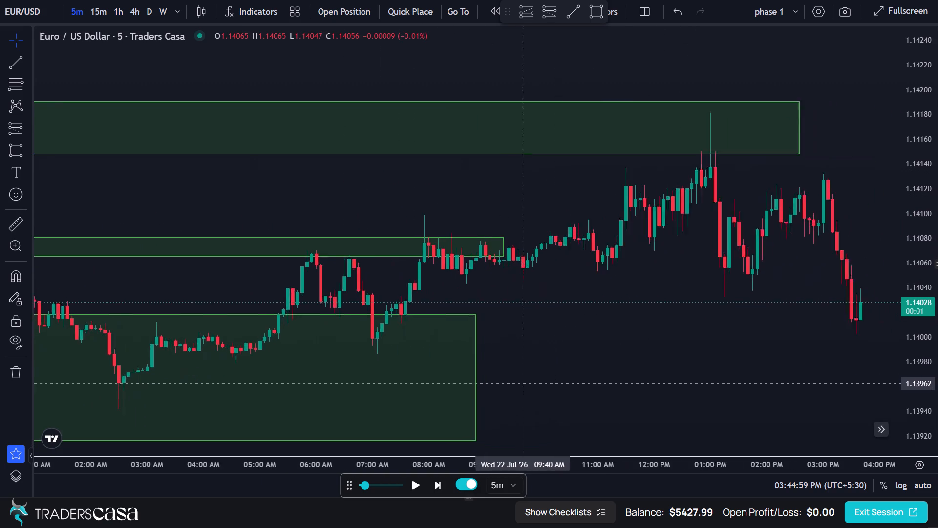
left_click_drag(507, 381, 436, 370)
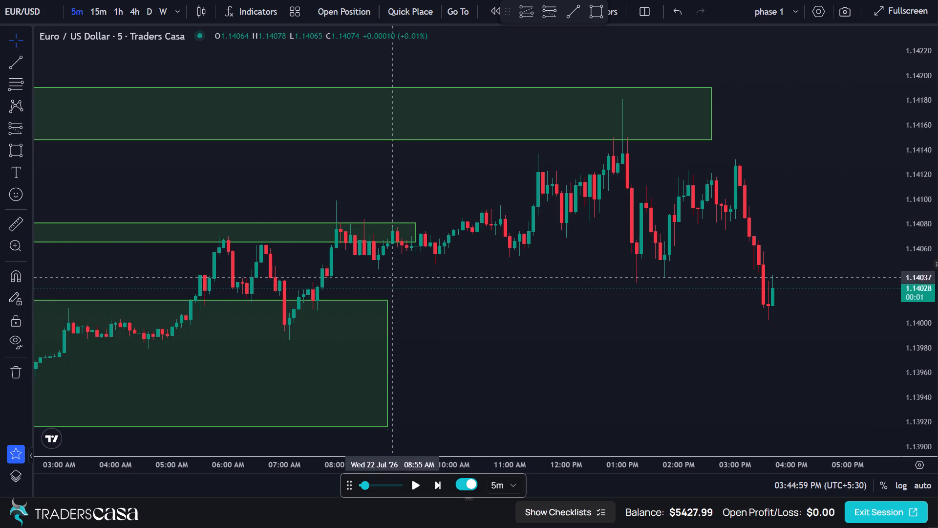
left_click(14, 152)
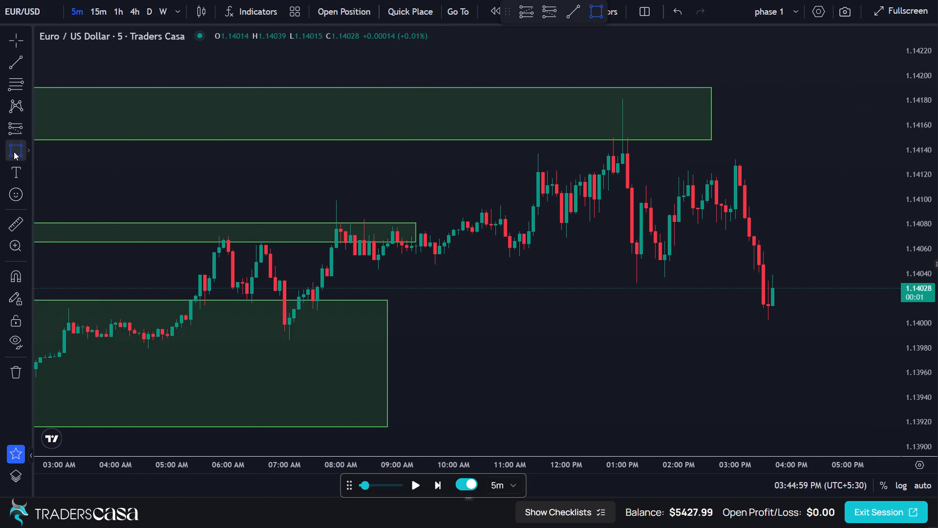
left_click(17, 37)
Advance the EUR/USD replay candle by candle to 06:14:59 PM.
left_click_drag(806, 380, 724, 414)
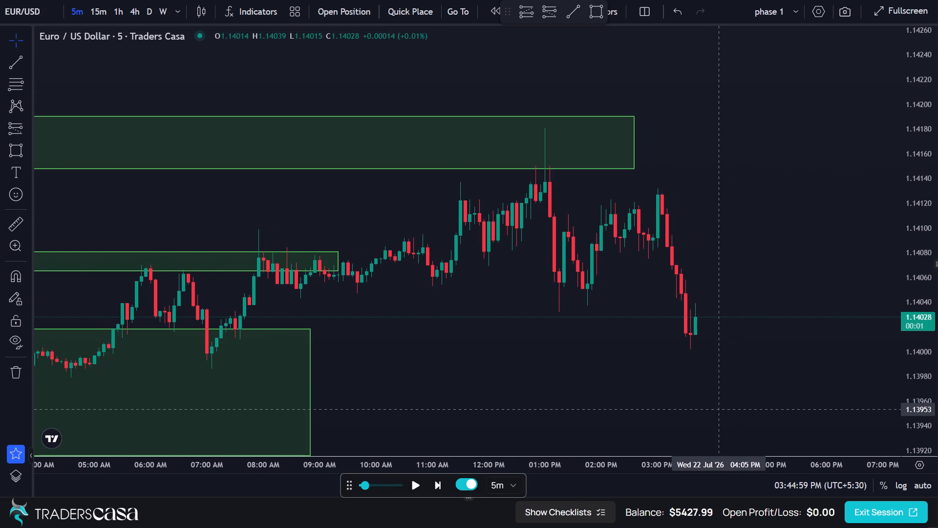
scroll(721, 406, "up", 1)
left_click_drag(721, 405, 680, 348)
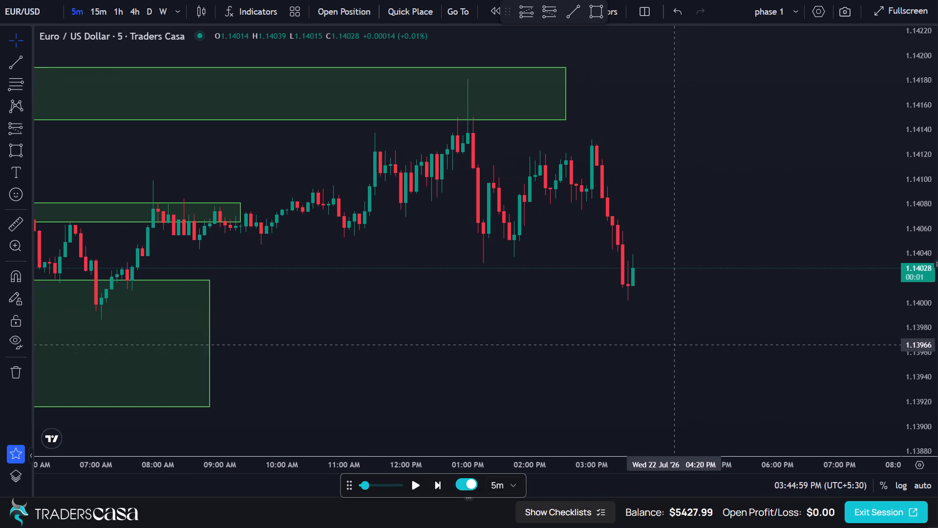
left_click(433, 479)
triple_click(433, 479)
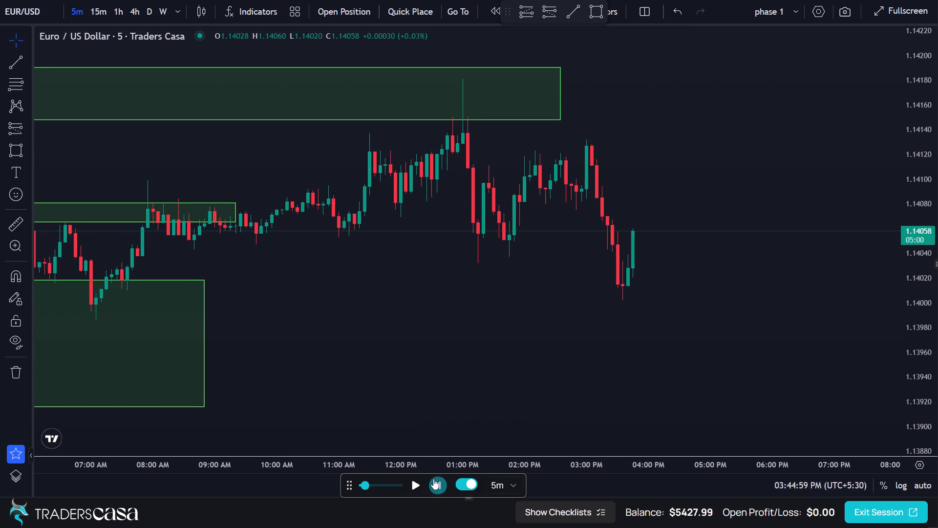
triple_click(433, 478)
triple_click(433, 478)
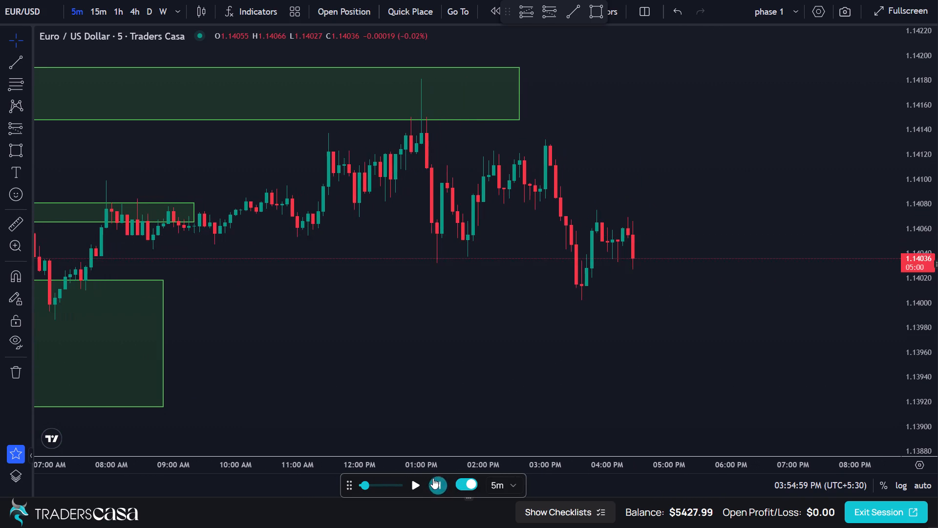
triple_click(433, 478)
triple_click(433, 478)
triple_click(433, 478)
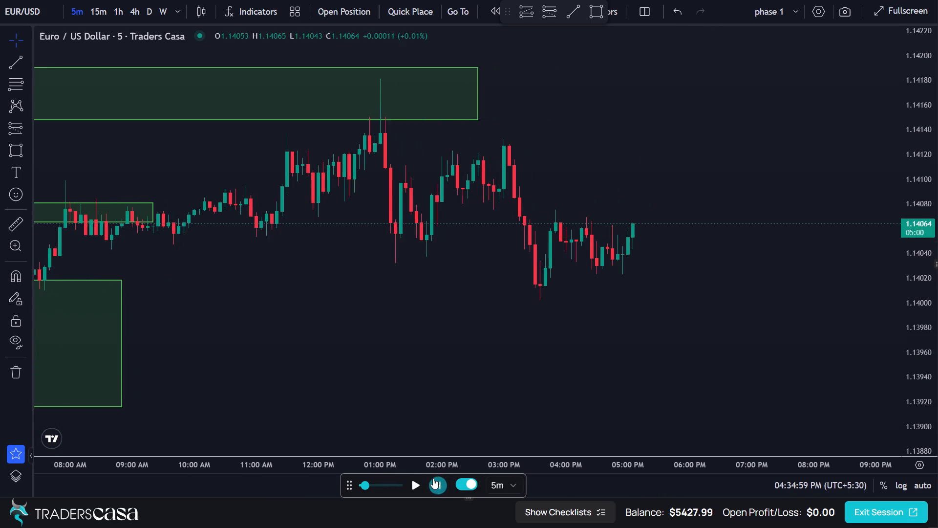
triple_click(433, 478)
triple_click(433, 478)
triple_click(433, 478)
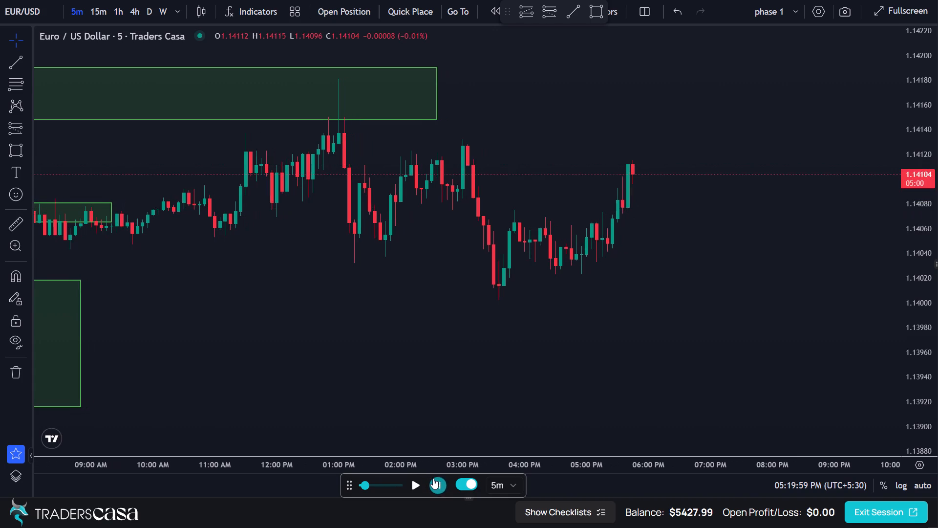
double_click(433, 478)
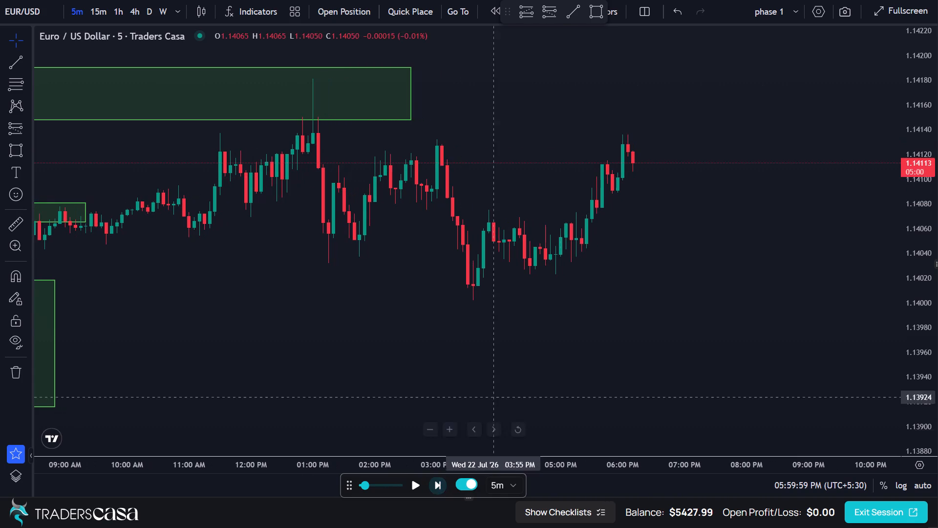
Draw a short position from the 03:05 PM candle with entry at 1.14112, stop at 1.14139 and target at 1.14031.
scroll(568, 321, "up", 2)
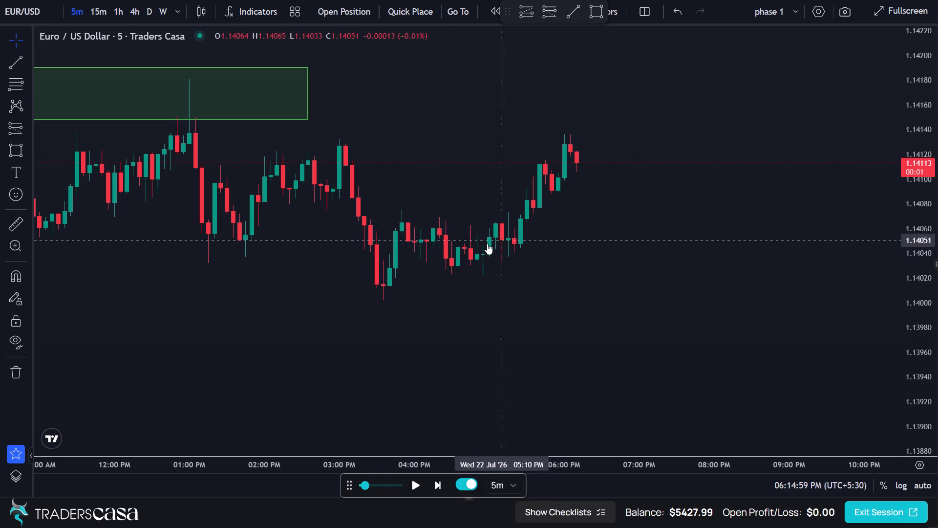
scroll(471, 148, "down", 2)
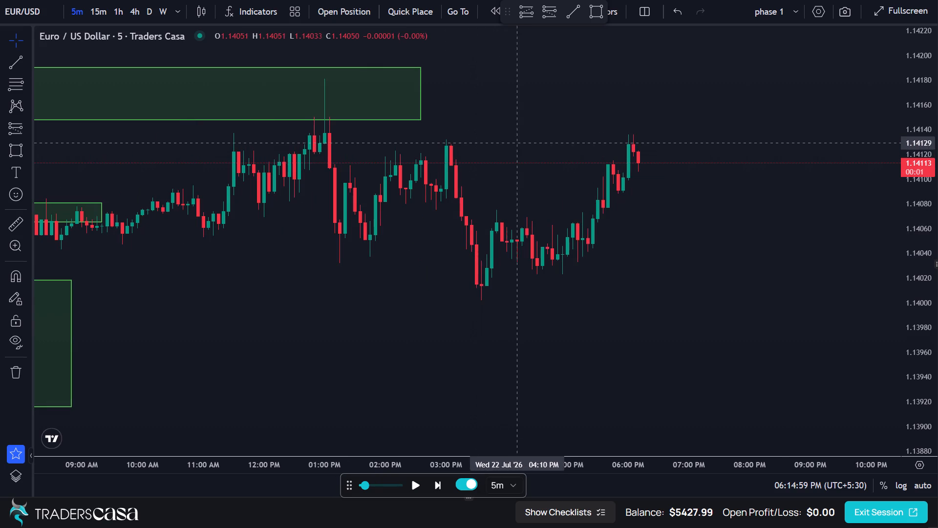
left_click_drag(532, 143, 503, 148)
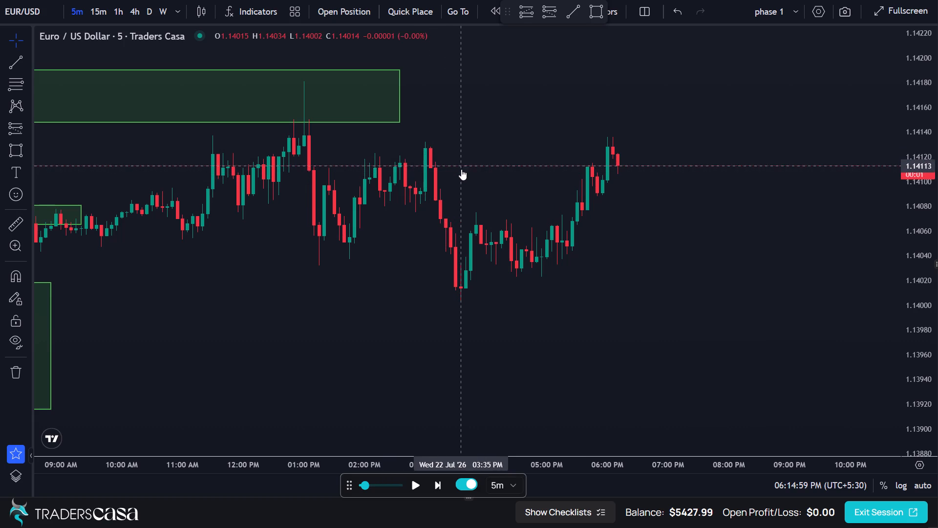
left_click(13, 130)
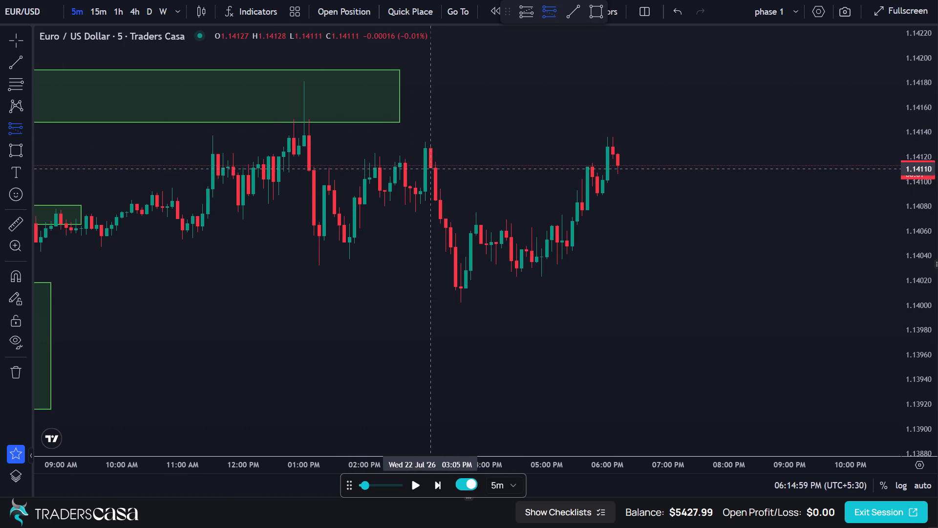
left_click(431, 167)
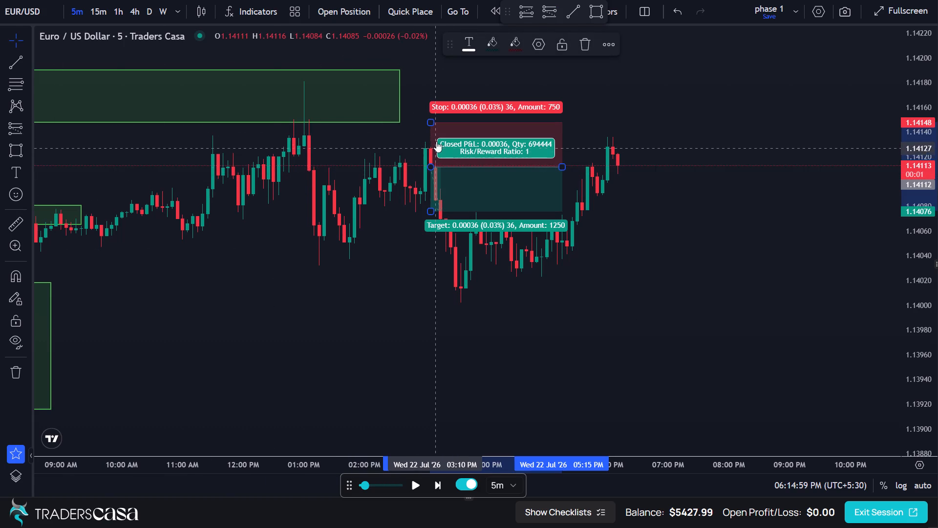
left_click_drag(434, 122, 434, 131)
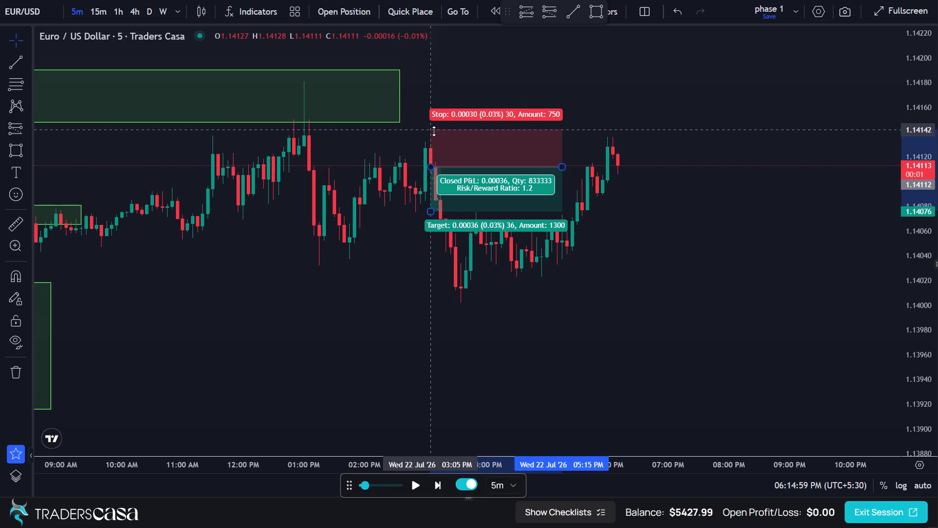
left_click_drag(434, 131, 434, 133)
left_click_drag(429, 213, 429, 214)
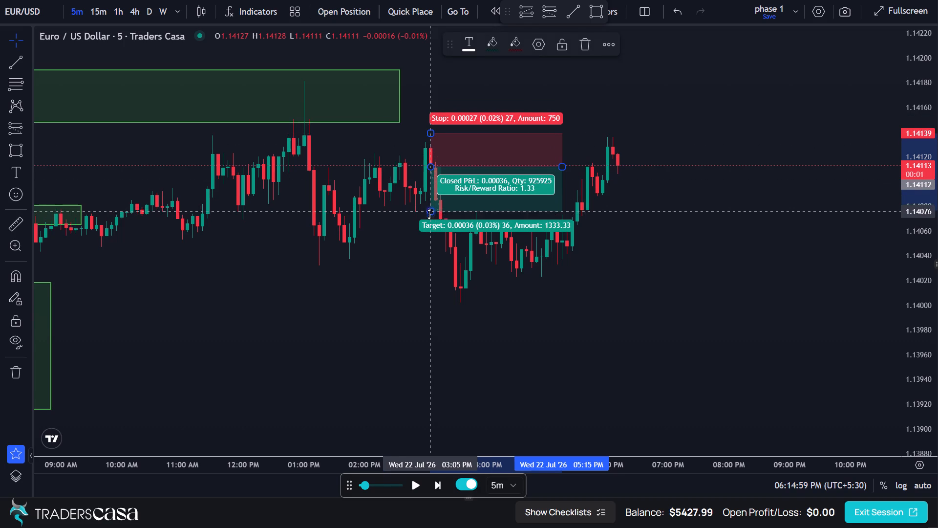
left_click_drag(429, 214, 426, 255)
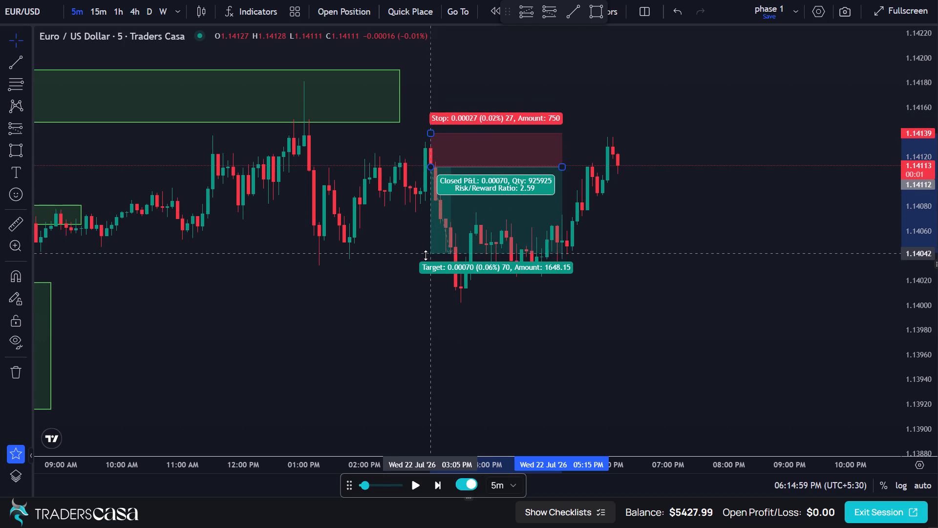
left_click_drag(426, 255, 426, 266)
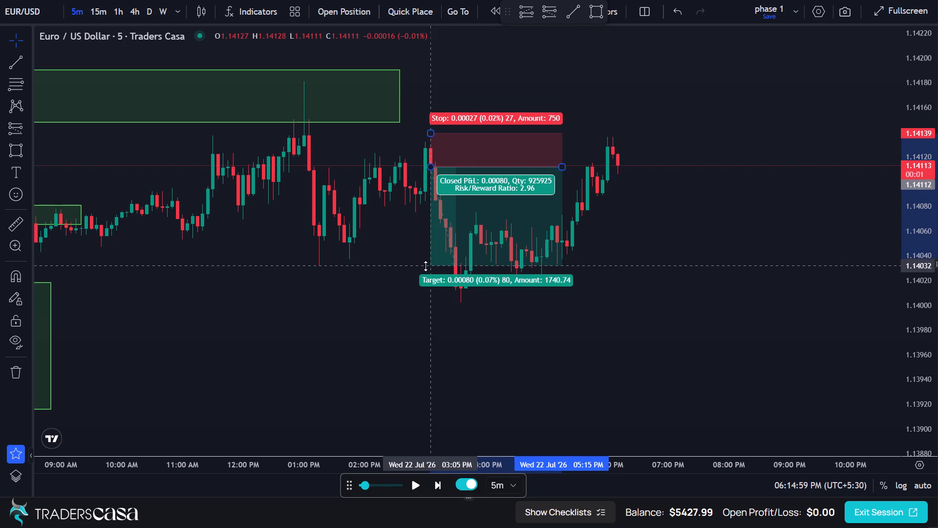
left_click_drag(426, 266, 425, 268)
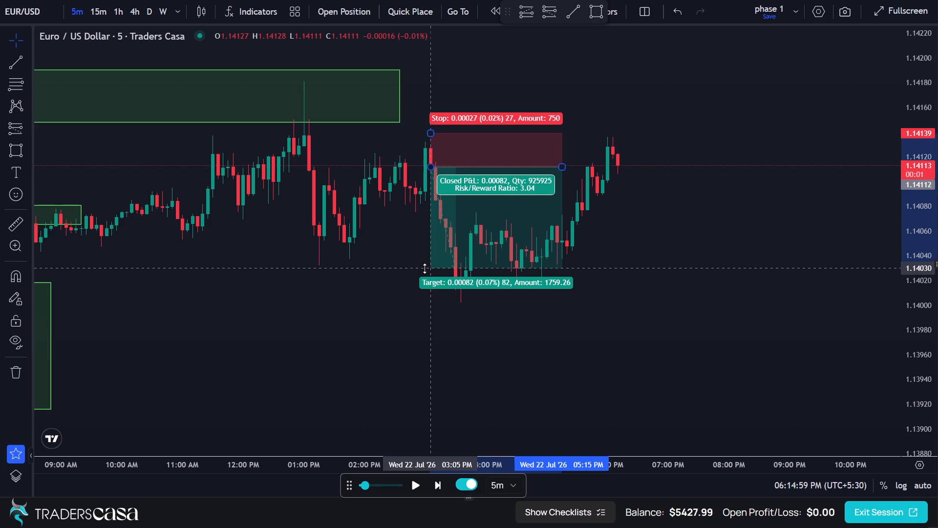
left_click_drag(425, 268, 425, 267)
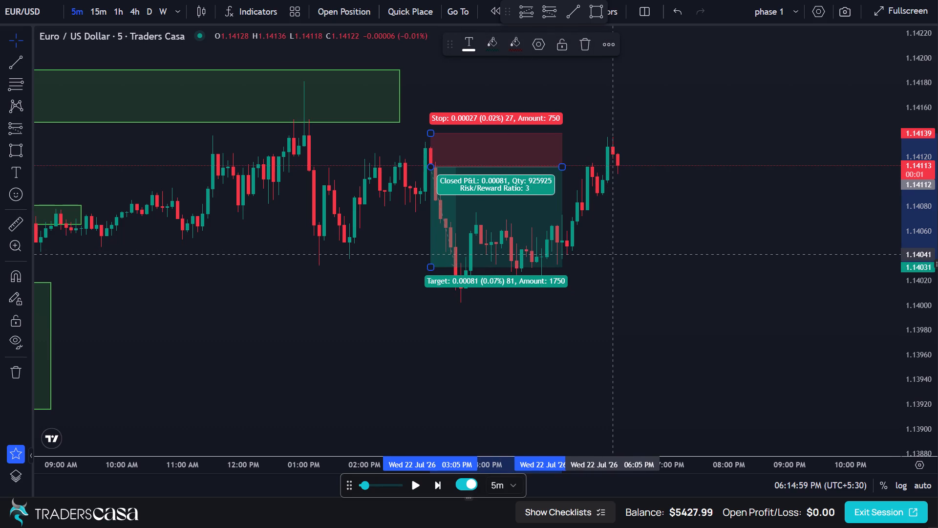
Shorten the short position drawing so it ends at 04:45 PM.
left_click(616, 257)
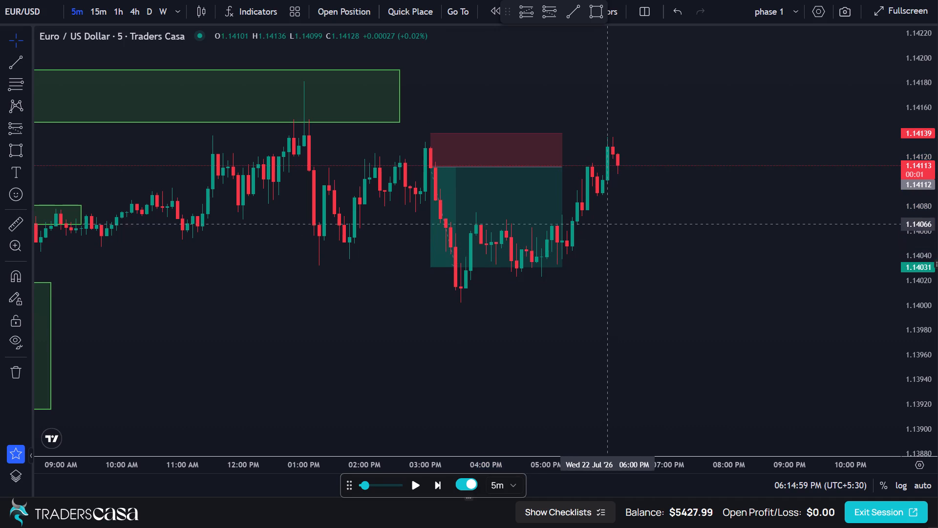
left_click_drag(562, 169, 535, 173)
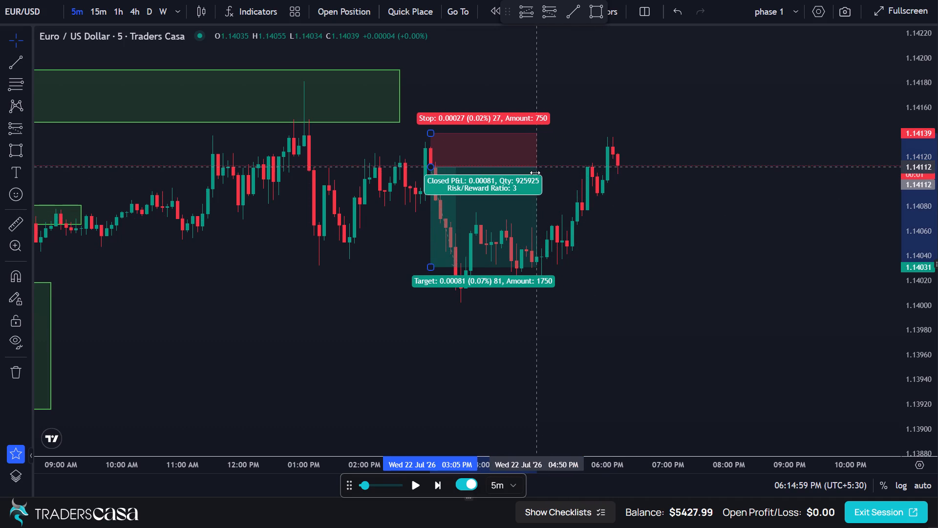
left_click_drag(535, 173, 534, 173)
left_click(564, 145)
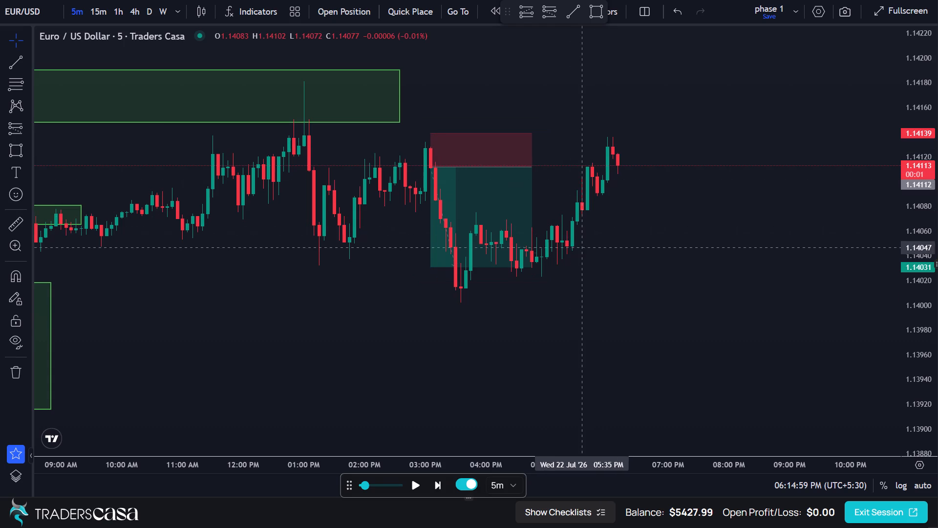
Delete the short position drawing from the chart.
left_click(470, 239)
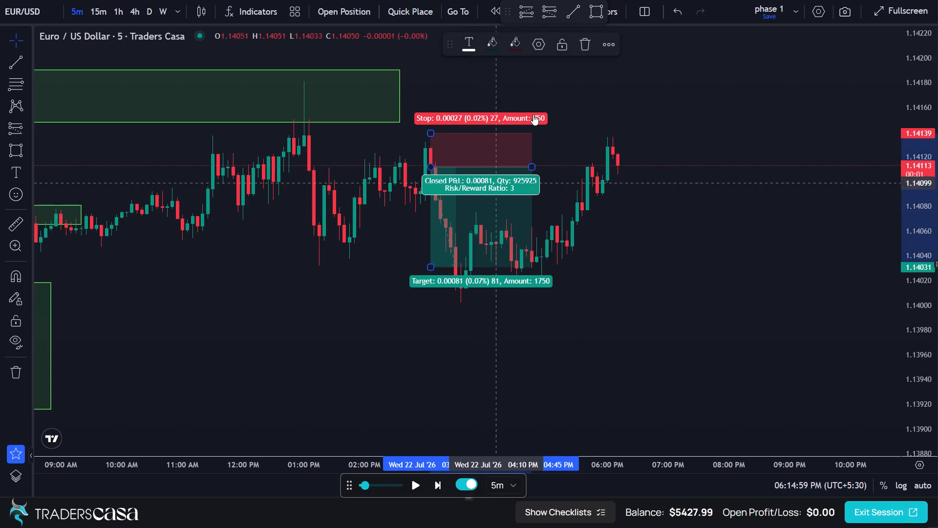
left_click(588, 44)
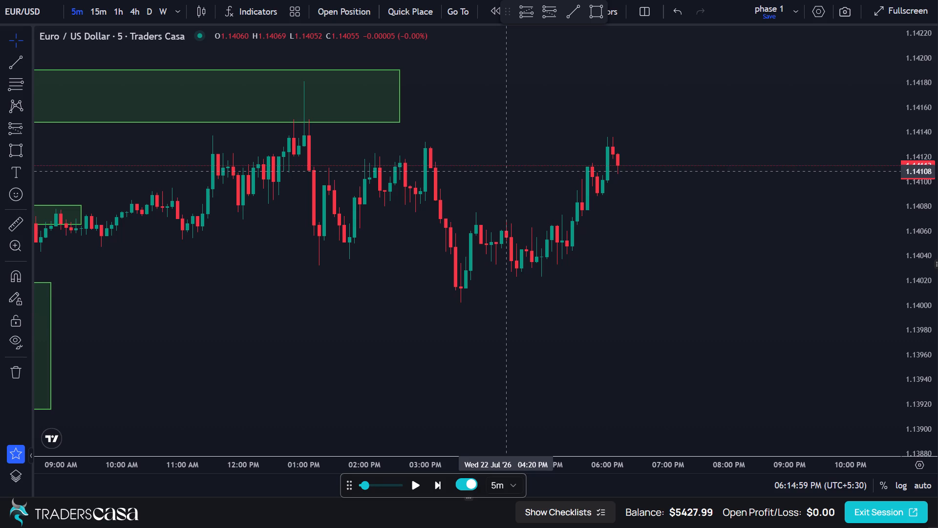
Draw a trend line from the 03:05 PM swing high at about 1.14128 to the 06:10 PM candle at about 1.14129.
left_click_drag(649, 199, 587, 199)
scroll(584, 198, "up", 1)
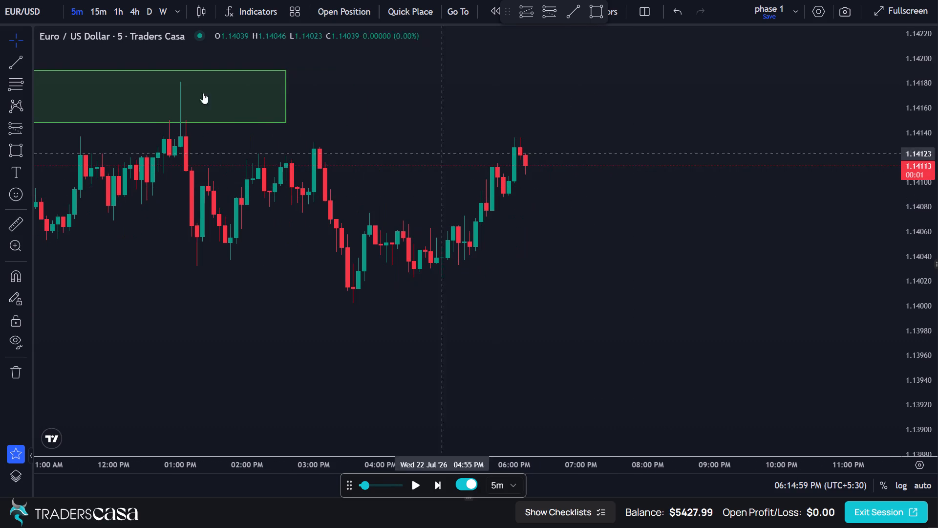
left_click(13, 67)
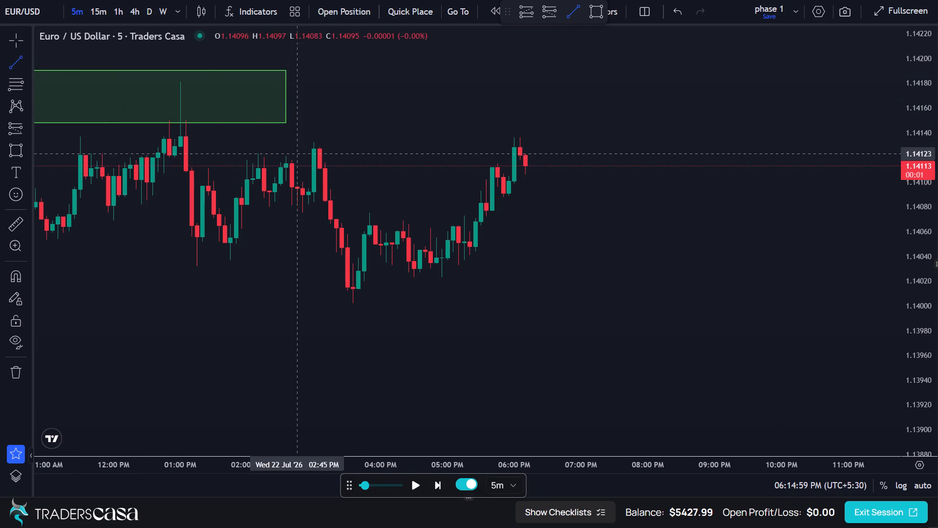
left_click(320, 147)
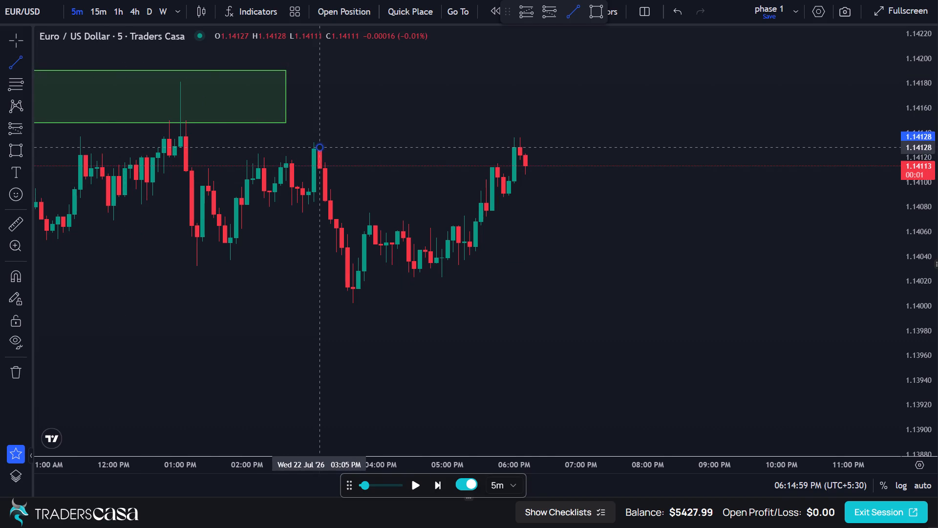
left_click(524, 146)
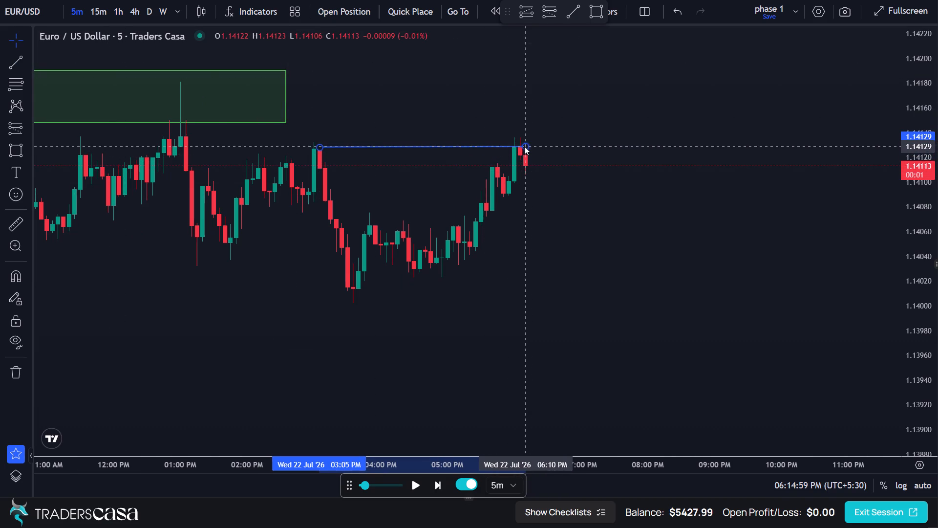
left_click(531, 123)
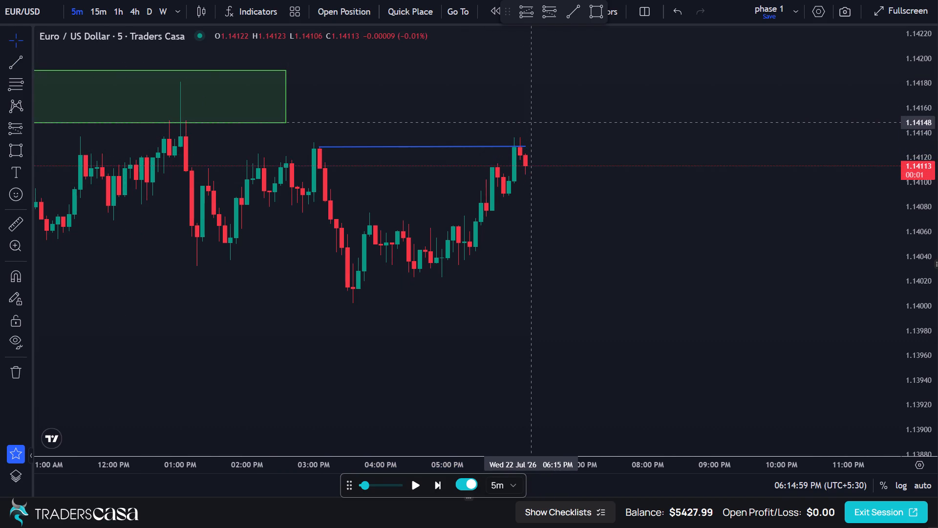
Switch to TradingView and review the live XAUUSD 5-minute chart over recent days against the marked zones, dismissing the upgrade ad.
left_click(471, 38)
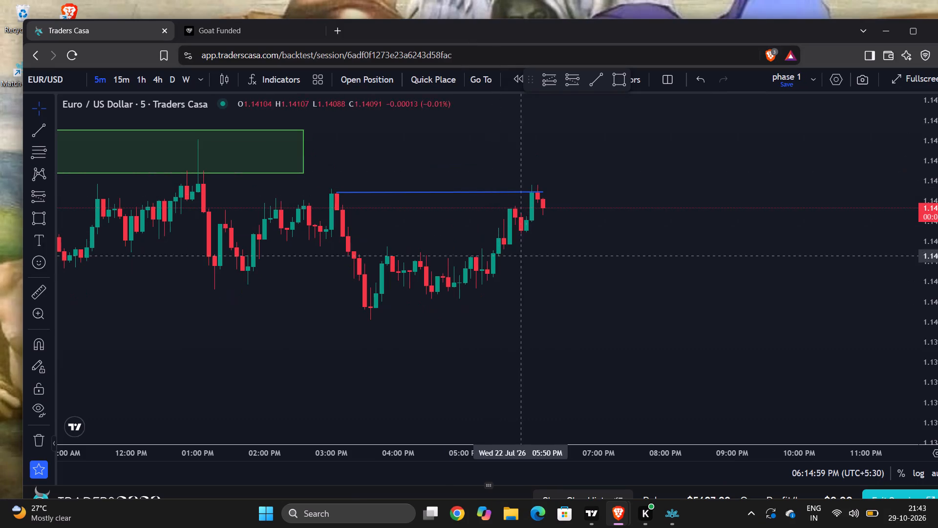
left_click(593, 513)
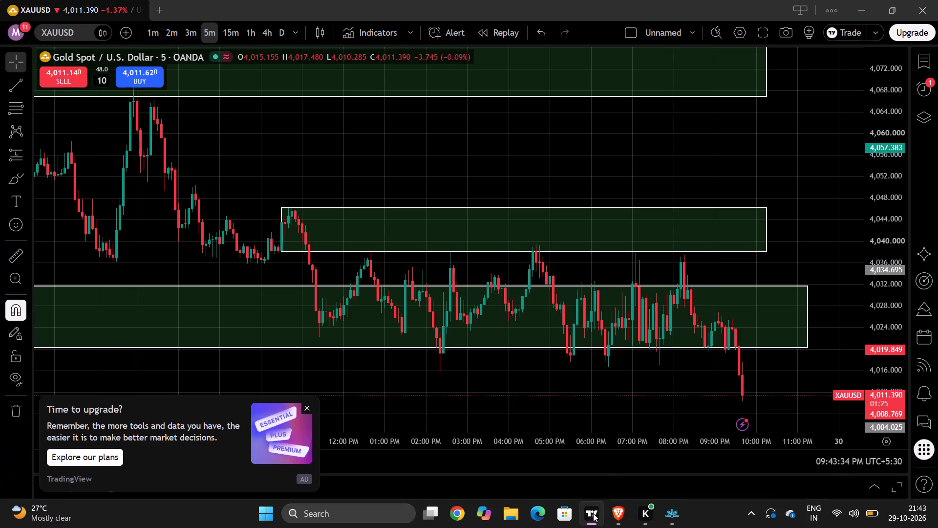
left_click_drag(710, 381, 577, 366)
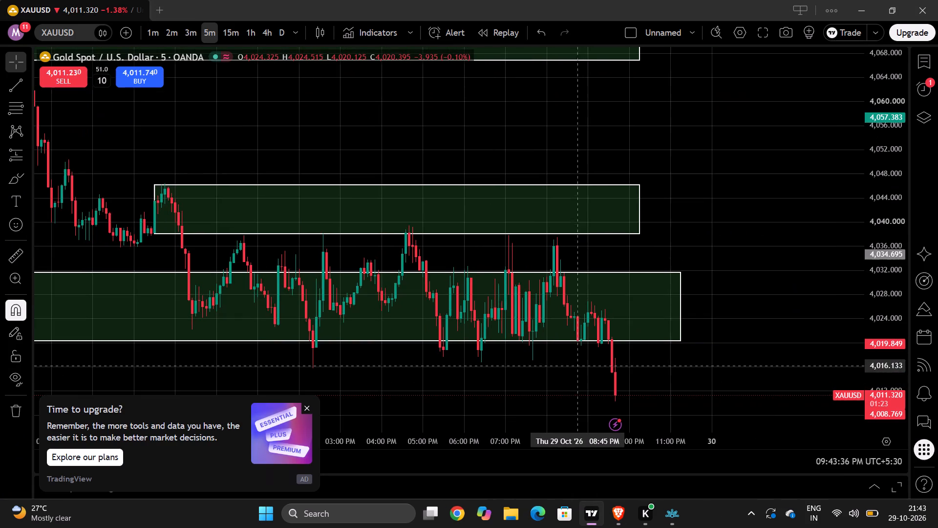
scroll(575, 363, "down", 17)
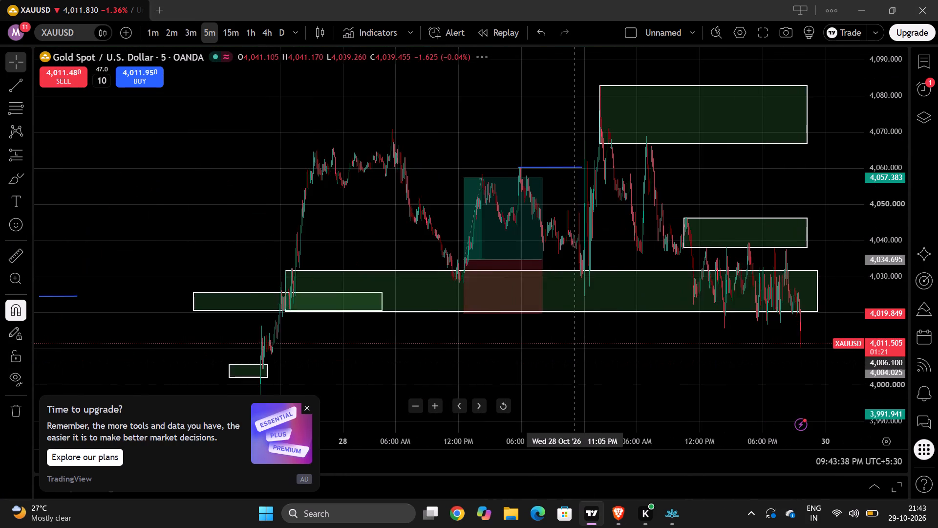
scroll(575, 363, "down", 1)
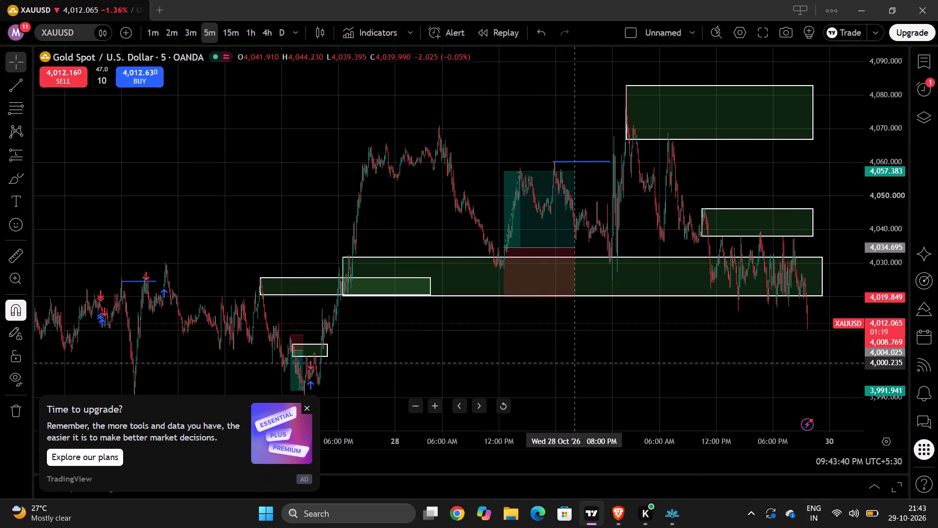
scroll(575, 363, "down", 3)
left_click_drag(765, 328, 606, 307)
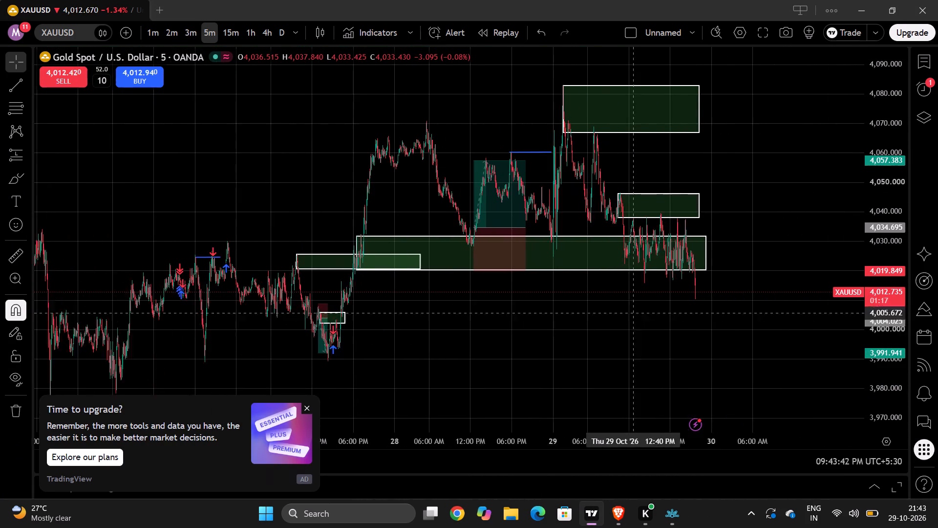
left_click_drag(606, 307, 574, 303)
left_click(307, 406)
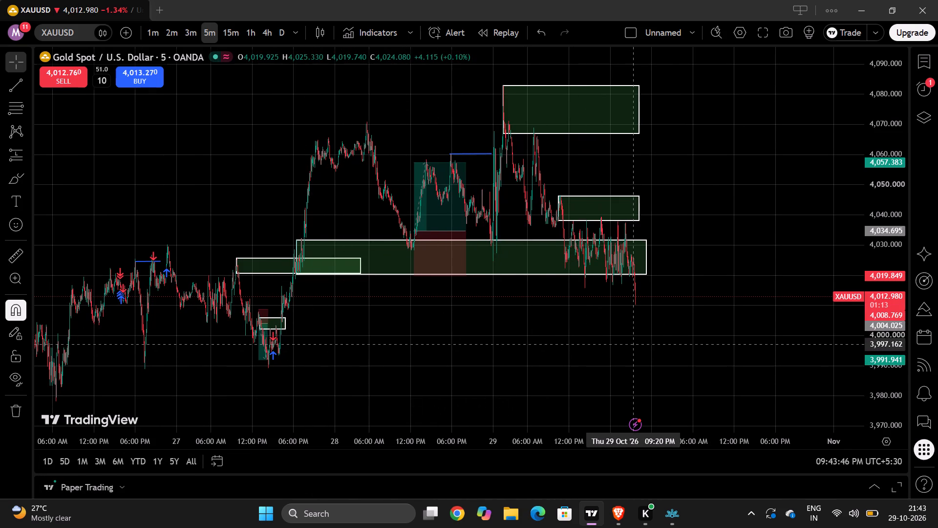
Examine the latest XAUUSD 5-minute candles of 29 October around the marked green zones.
scroll(633, 344, "up", 8)
left_click_drag(581, 356, 618, 289)
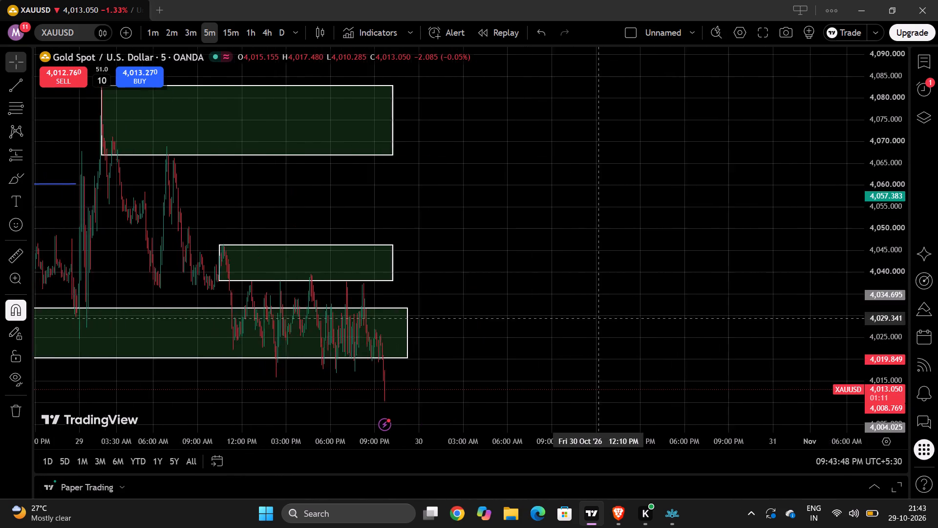
left_click_drag(618, 289, 715, 217)
scroll(552, 410, "up", 4)
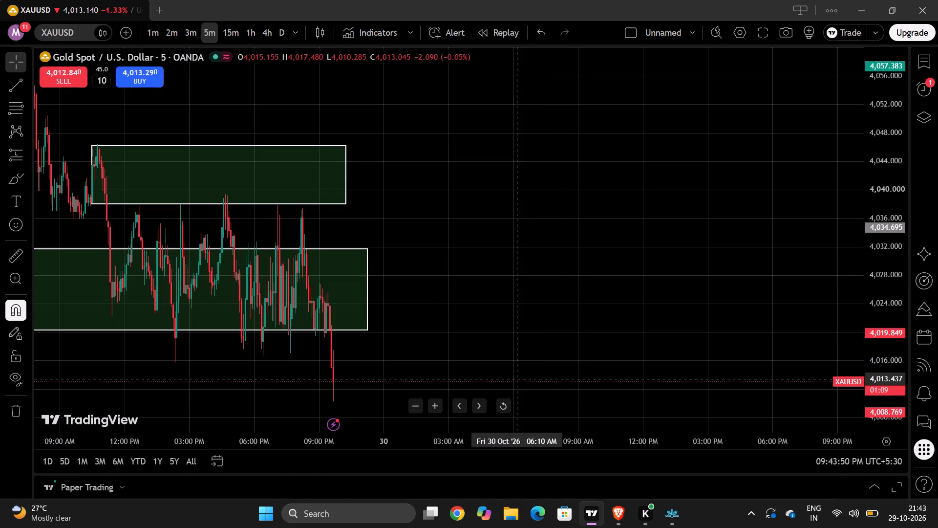
left_click_drag(415, 363, 639, 365)
scroll(580, 378, "up", 3)
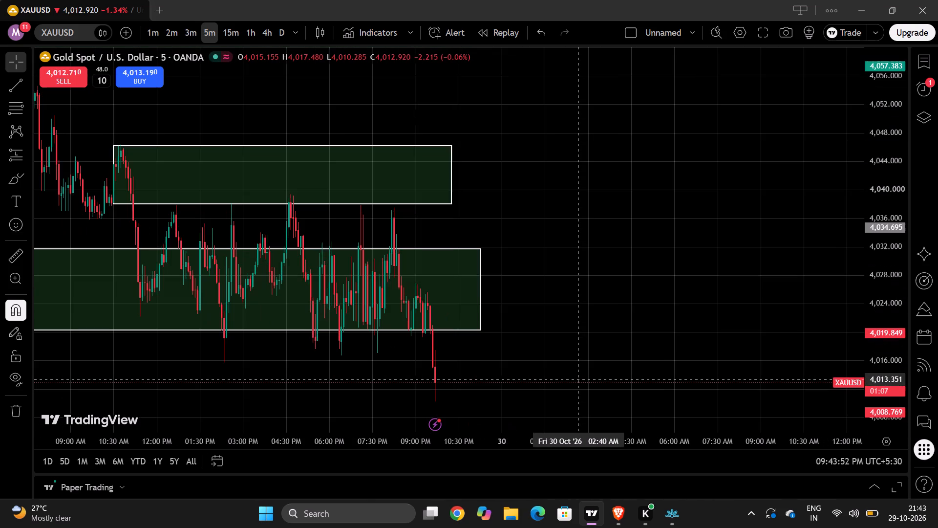
left_click_drag(552, 379, 590, 377)
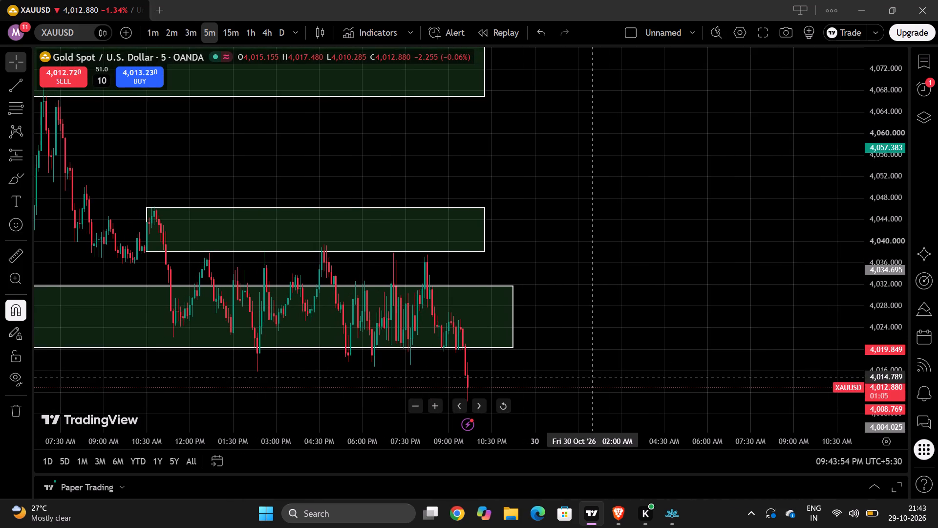
left_click_drag(590, 377, 545, 386)
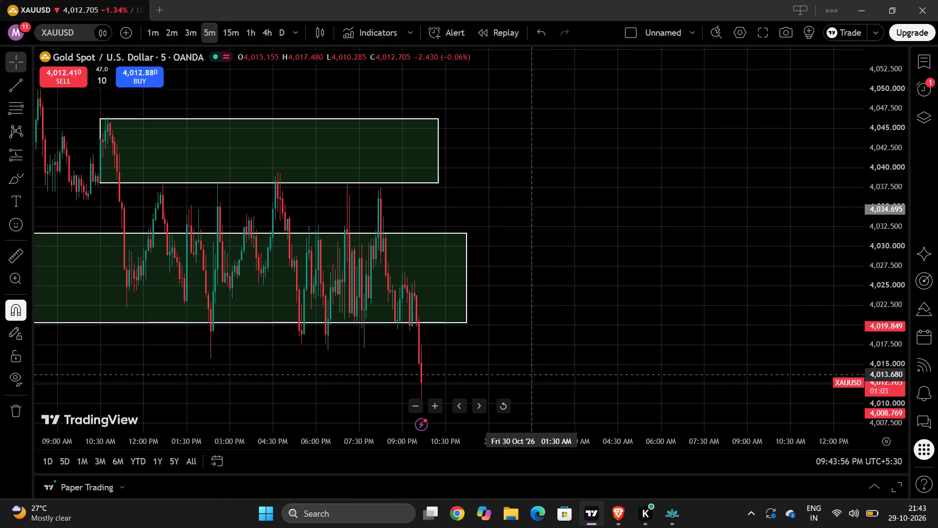
left_click_drag(512, 360, 774, 354)
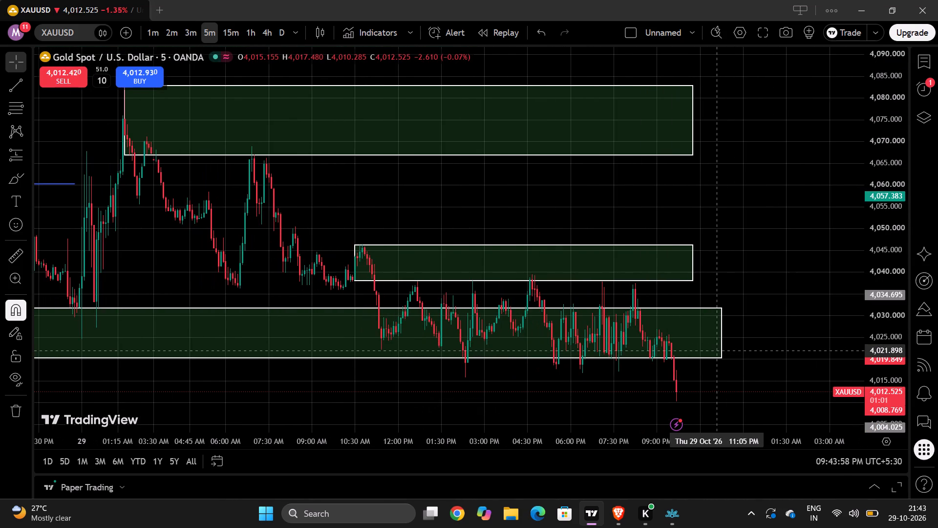
scroll(717, 351, "down", 2)
scroll(717, 351, "up", 7)
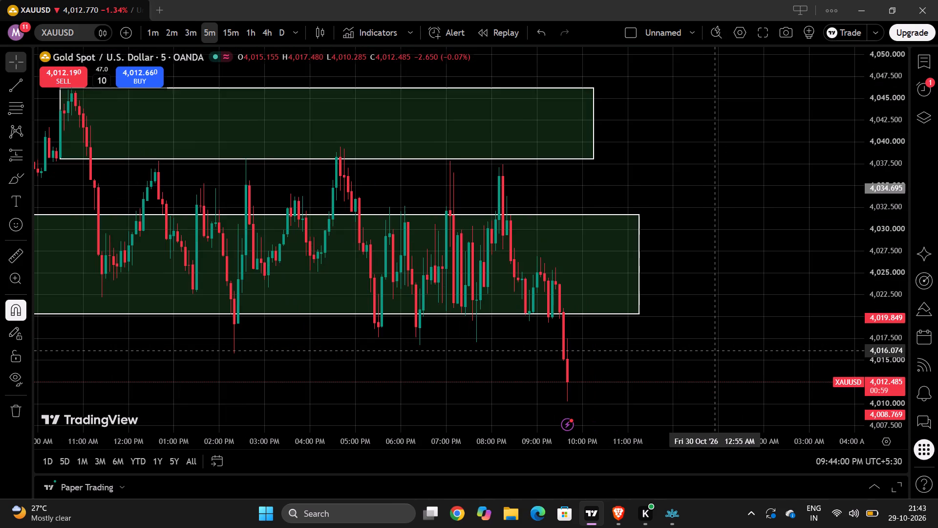
scroll(715, 351, "up", 2)
left_click_drag(645, 353, 694, 352)
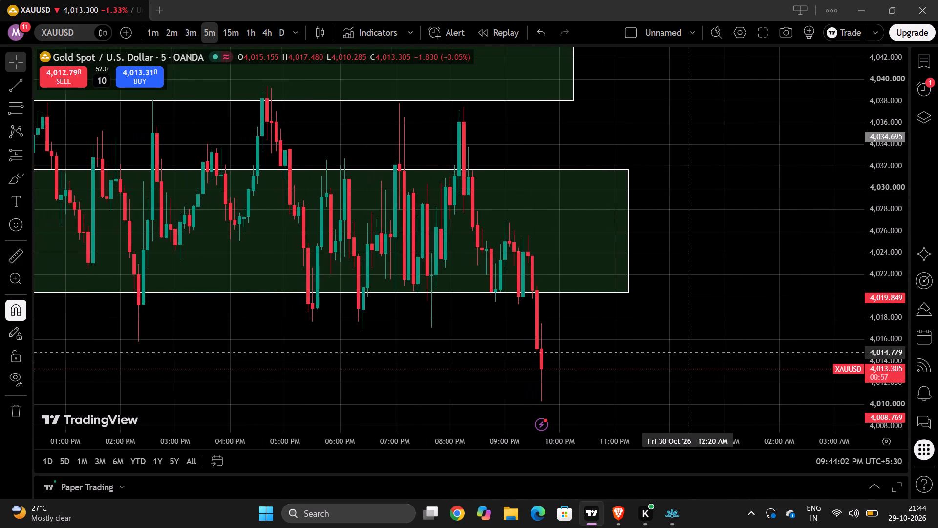
left_click_drag(694, 352, 769, 356)
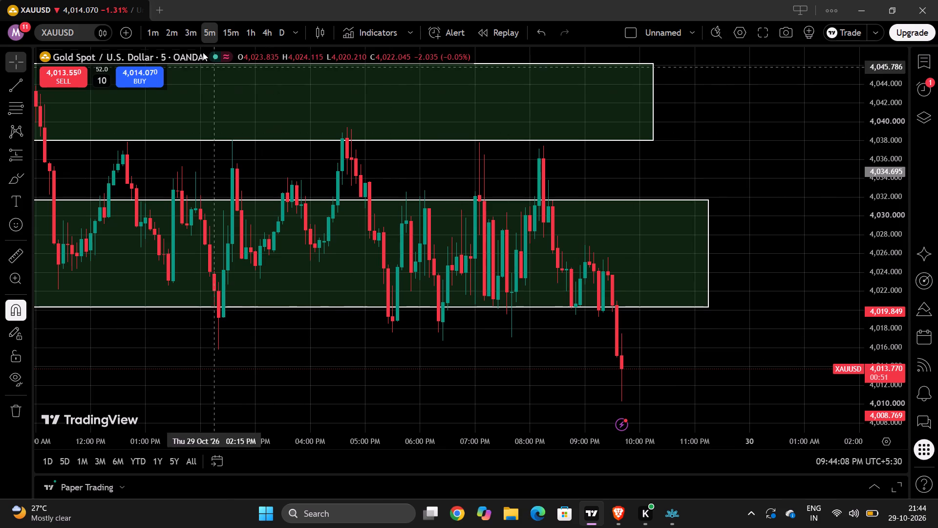
Switch the chart to the 15-minute timeframe and load EURUSD from the watchlist.
left_click(227, 28)
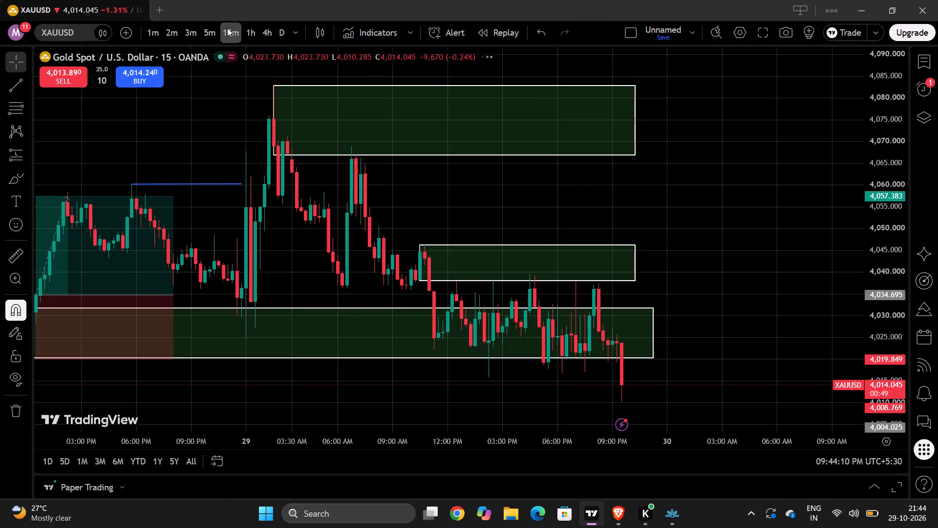
left_click(925, 58)
left_click(779, 149)
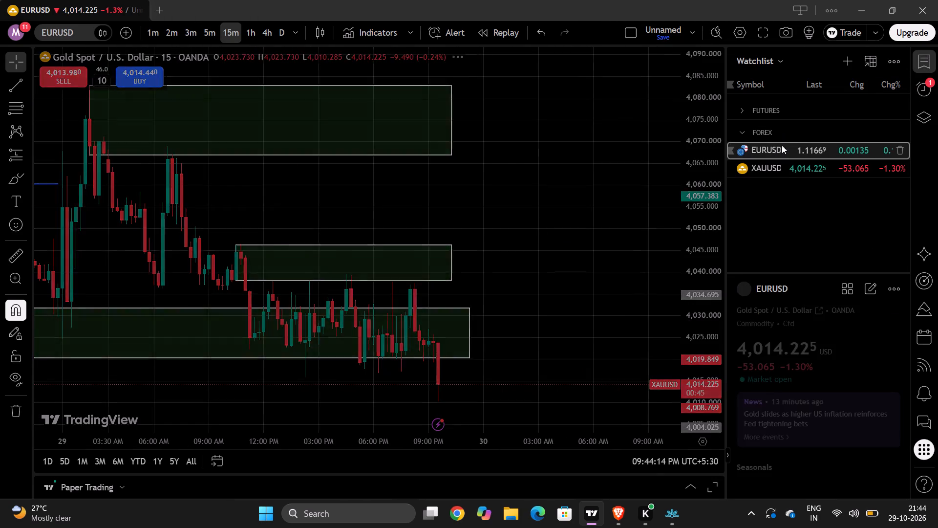
left_click(930, 58)
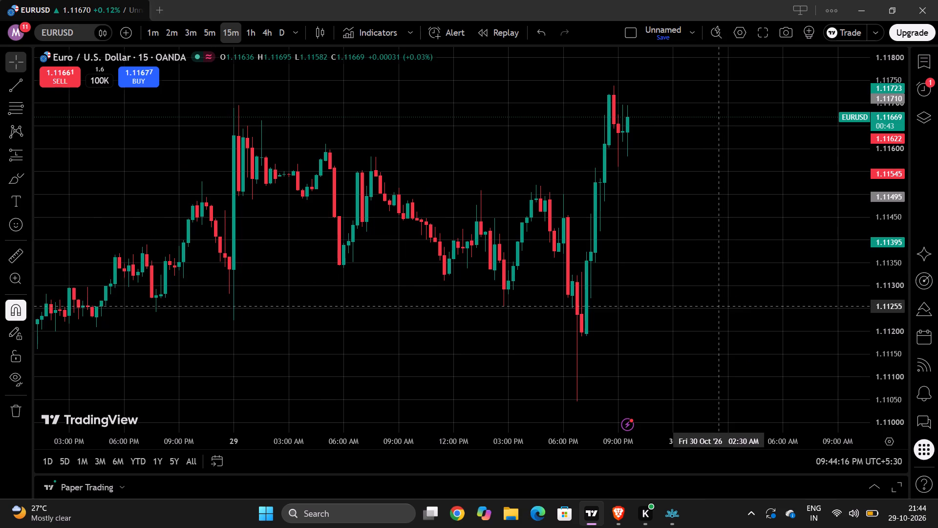
Review the recent EURUSD 15-minute price action and check the latest news update attached to the current candle.
scroll(717, 306, "down", 6)
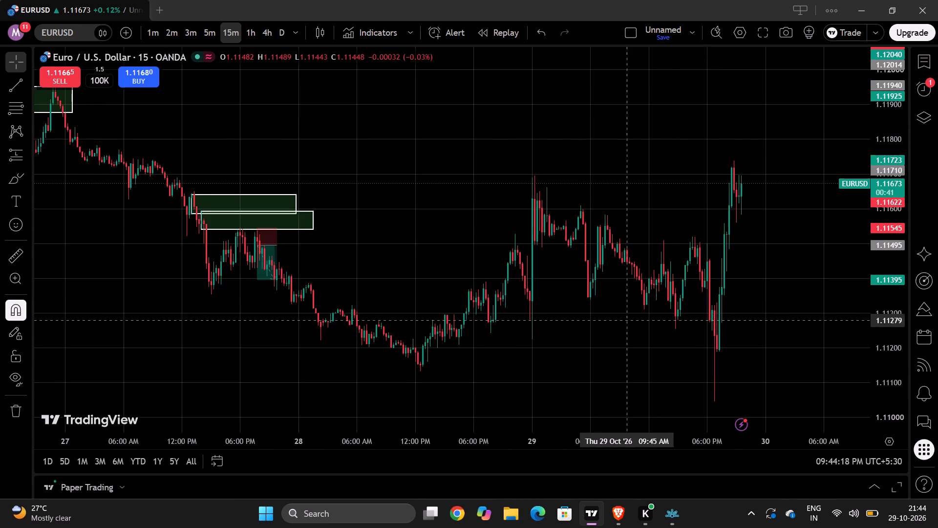
scroll(624, 328, "up", 4)
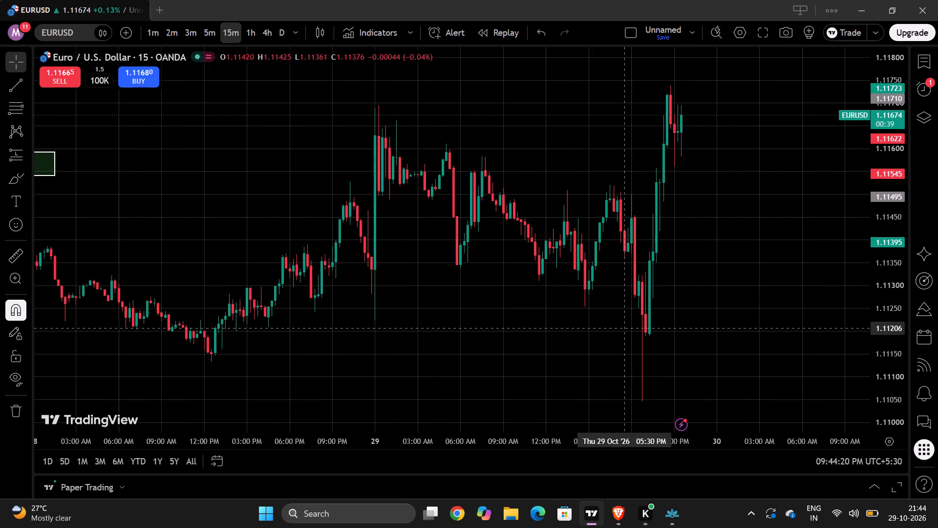
scroll(624, 328, "up", 4)
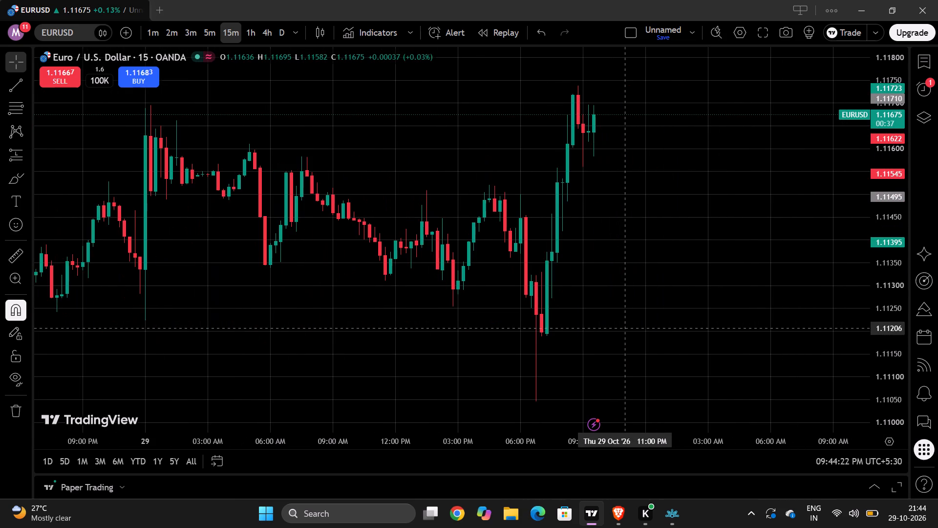
left_click(597, 424)
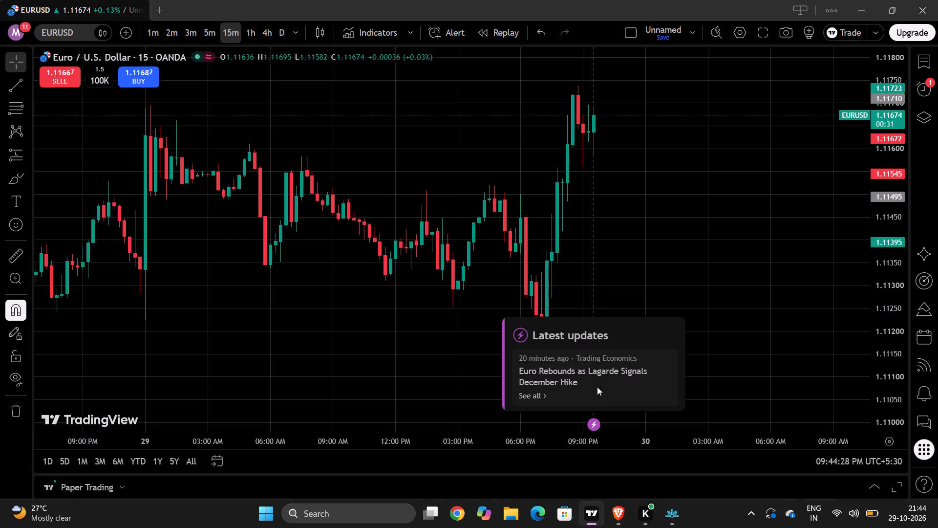
left_click(611, 267)
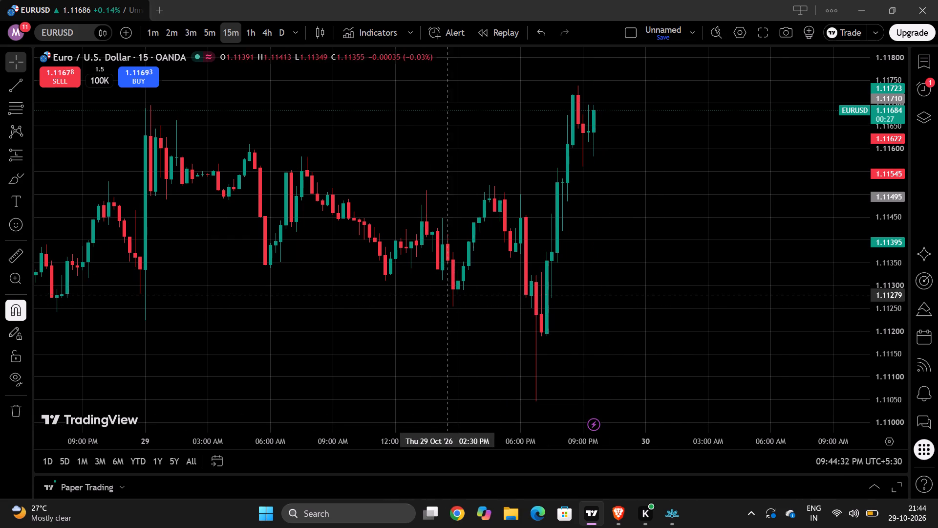
Draw a trend line from the 29 Oct 12:15 AM high at 1.11695 to 30 Oct 12:45 AM at about 1.11691.
scroll(403, 293, "down", 2)
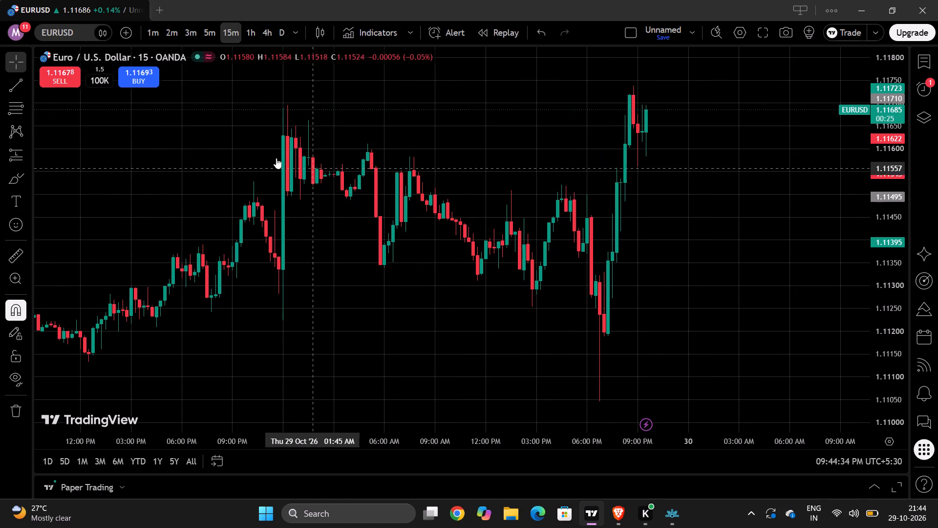
left_click(11, 87)
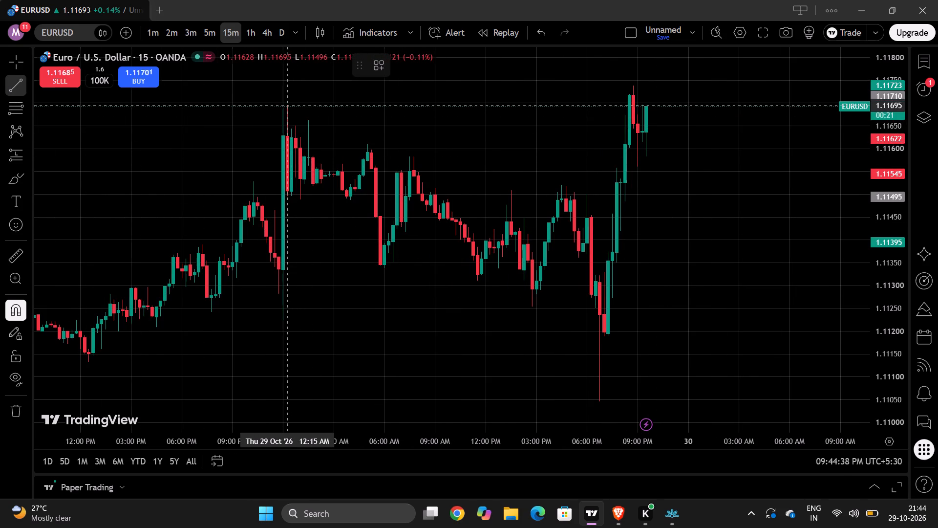
left_click(288, 110)
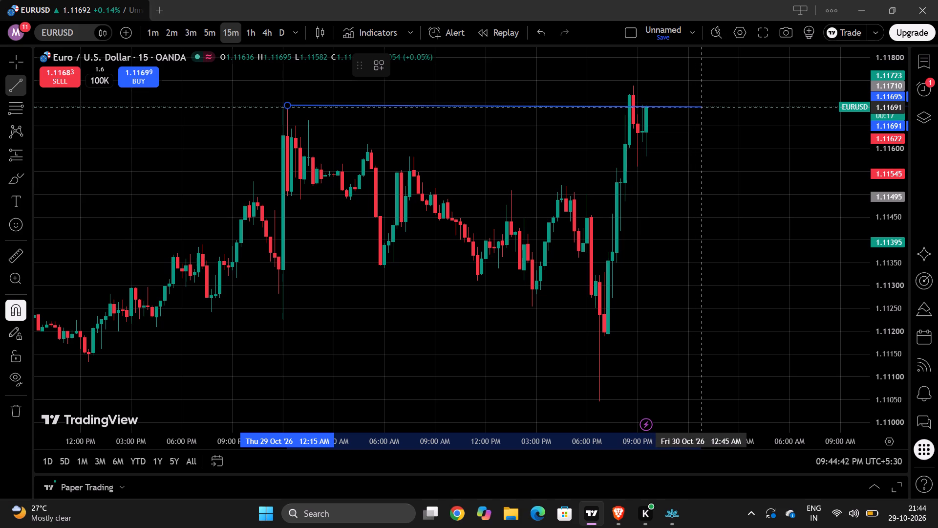
left_click(700, 107)
left_click(700, 174)
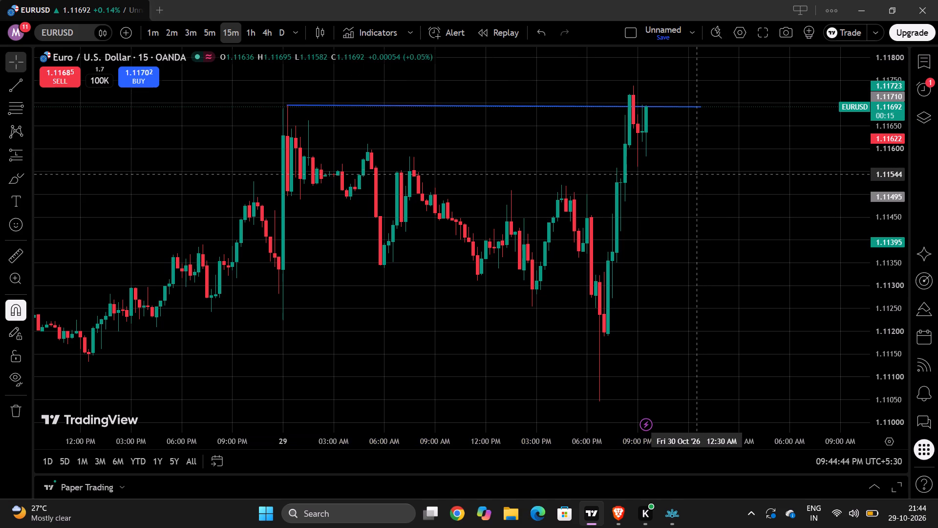
Draw a rectangle zone from the 29 Oct 07:00 PM candle, spanning 1.11330 to about 1.11197 and extending to around midday on 30 Oct.
scroll(626, 189, "up", 2)
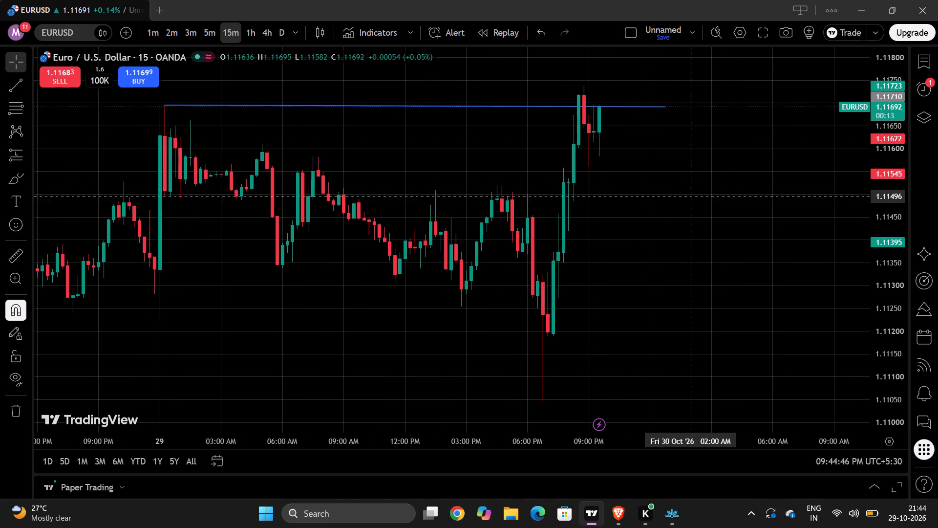
left_click_drag(701, 197, 633, 215)
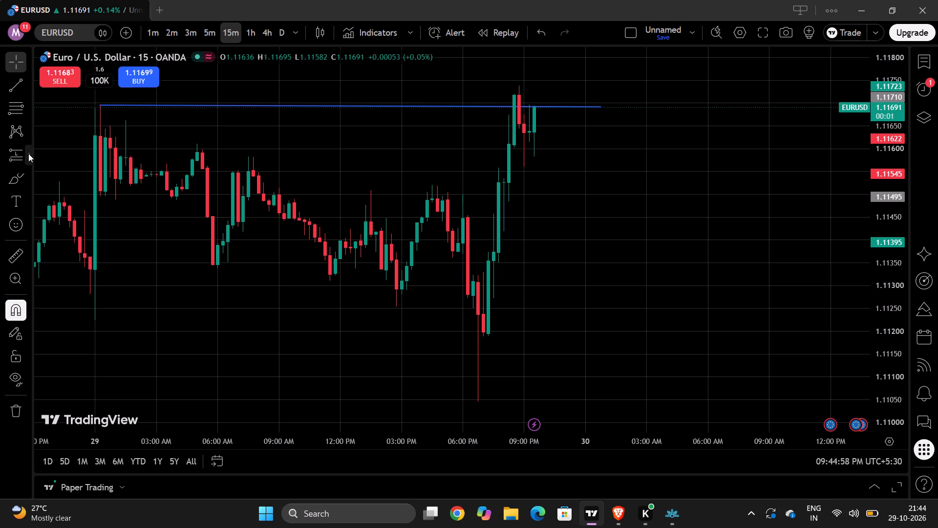
left_click(24, 182)
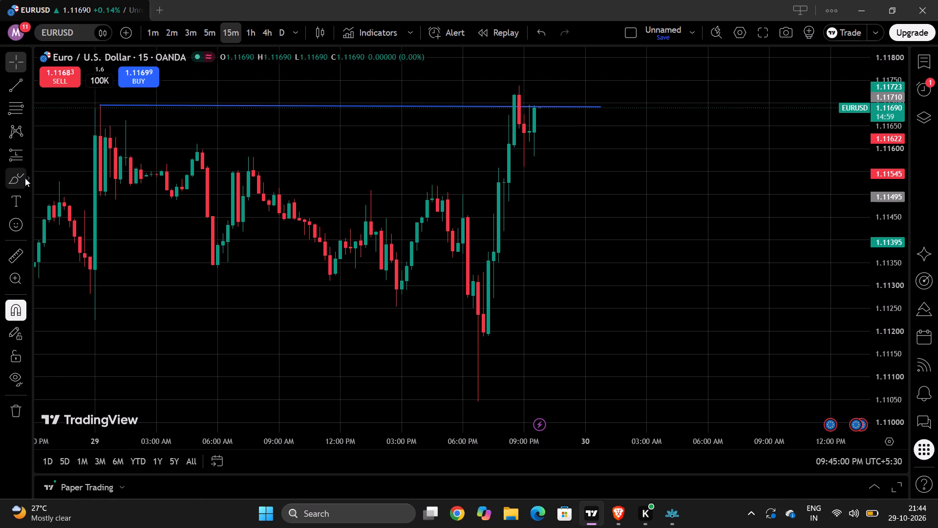
left_click(30, 176)
left_click(61, 263)
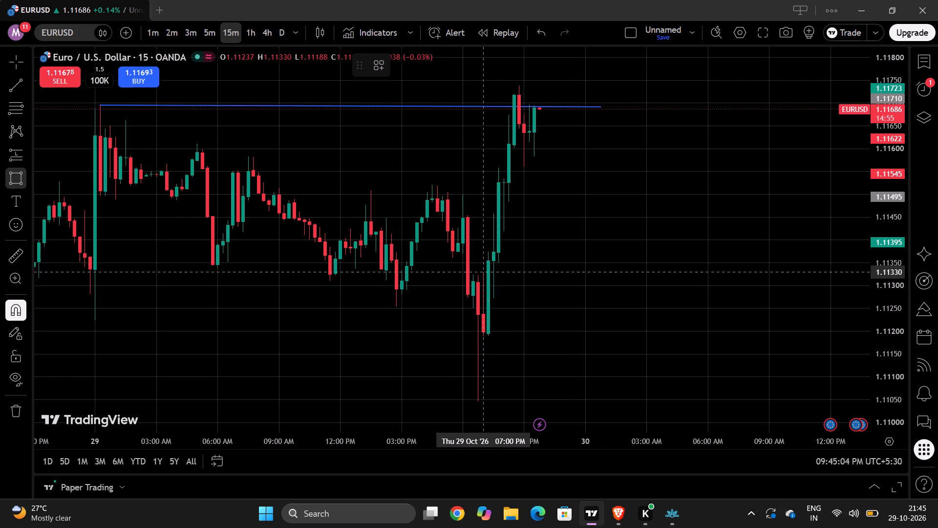
left_click(486, 279)
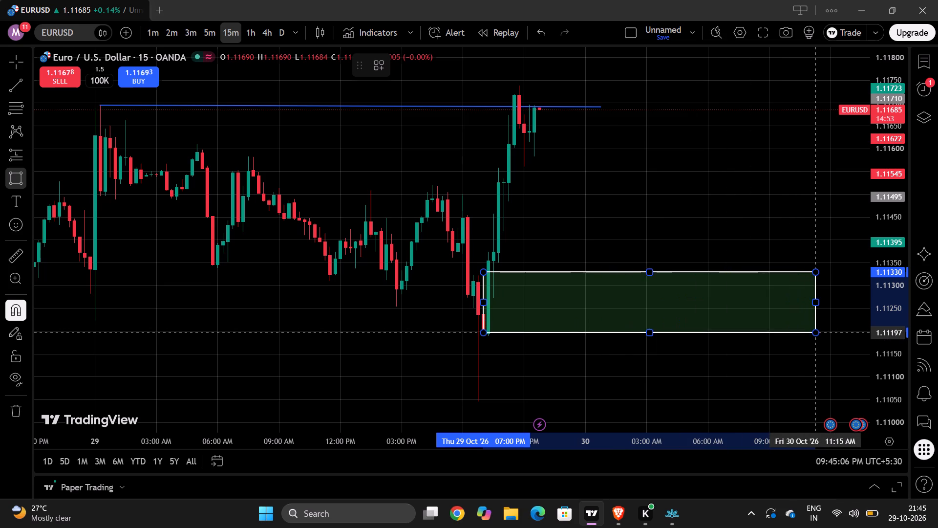
left_click(828, 333)
left_click(694, 198)
Examine the wider EURUSD 15-minute history across October with its marked zones and levels.
scroll(692, 196, "down", 16)
scroll(693, 196, "up", 1)
scroll(693, 196, "down", 7)
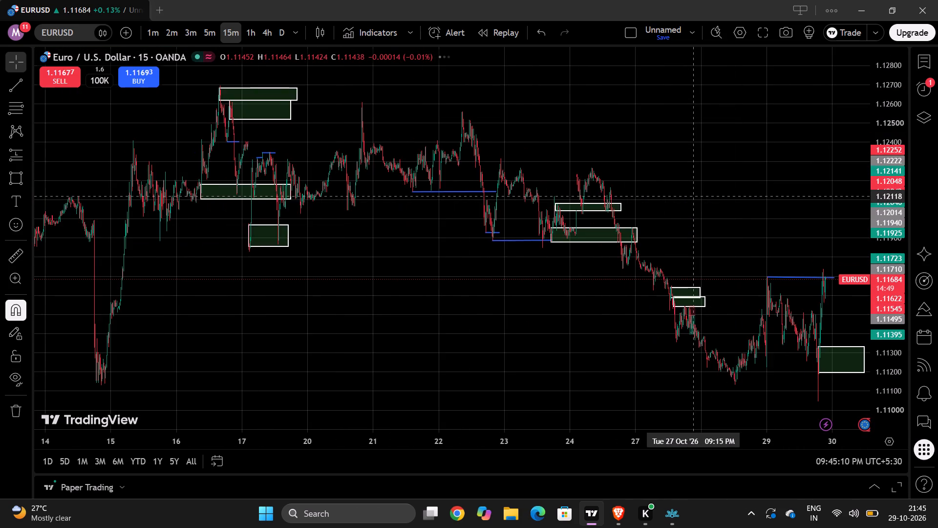
scroll(693, 196, "down", 8)
scroll(693, 196, "up", 1)
scroll(693, 196, "down", 4)
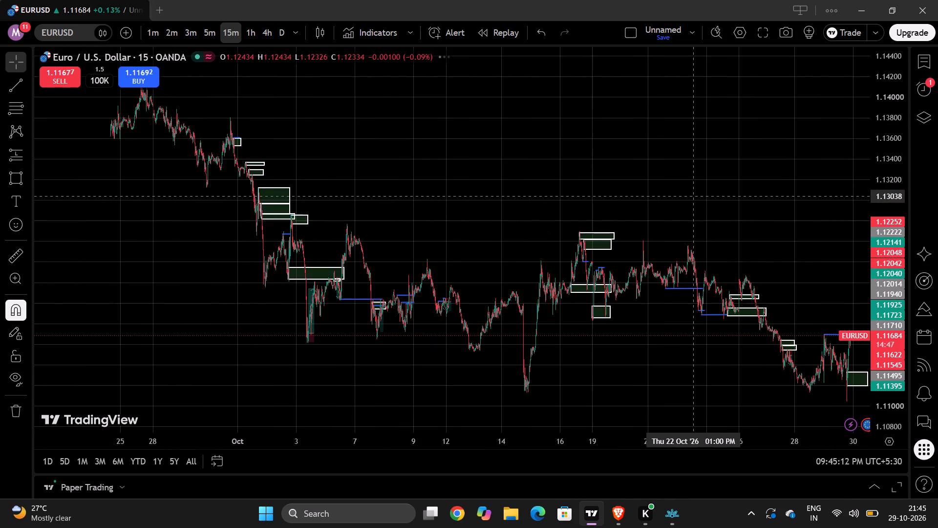
Examine the latest EURUSD 15-minute price action on 29 Oct around the marked trend line and rectangle zone.
left_click_drag(693, 196, 363, 183)
scroll(481, 159, "up", 3)
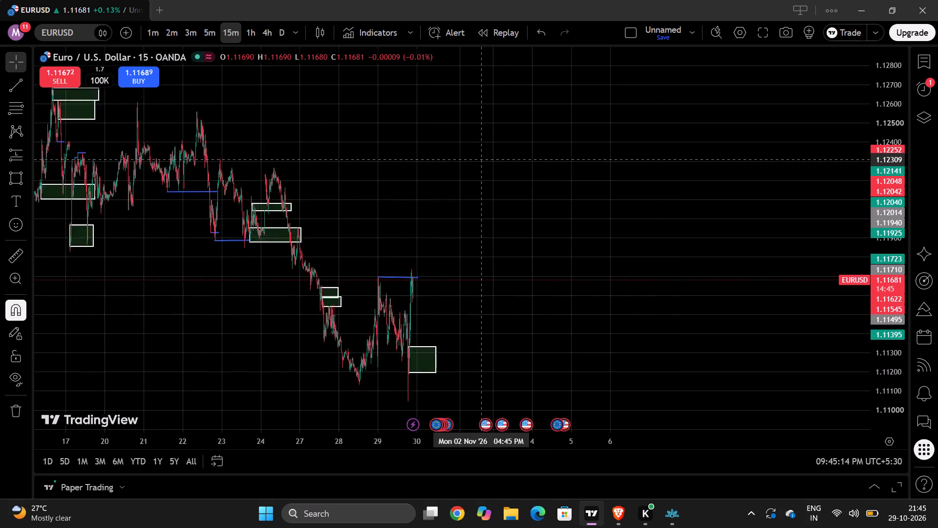
scroll(482, 159, "up", 3)
left_click_drag(438, 161, 709, 208)
scroll(542, 200, "up", 6)
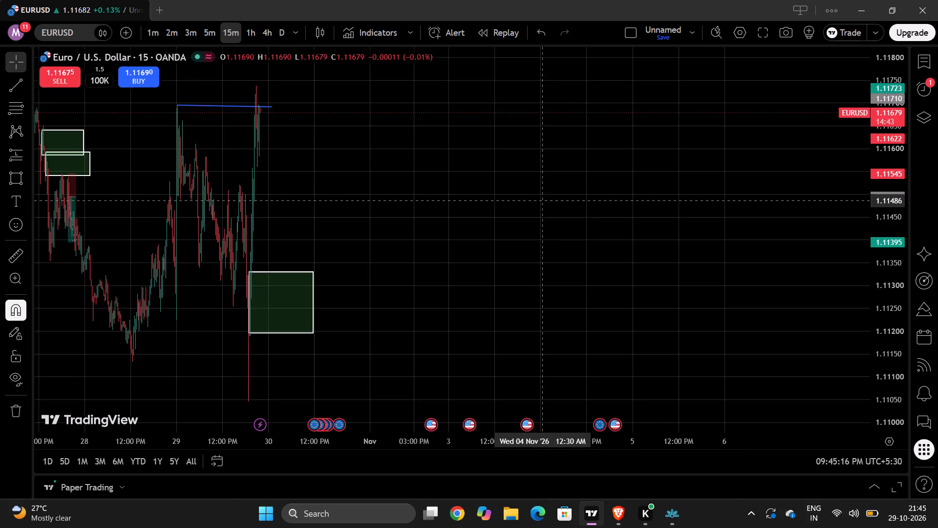
left_click_drag(414, 194, 735, 214)
scroll(568, 188, "up", 5)
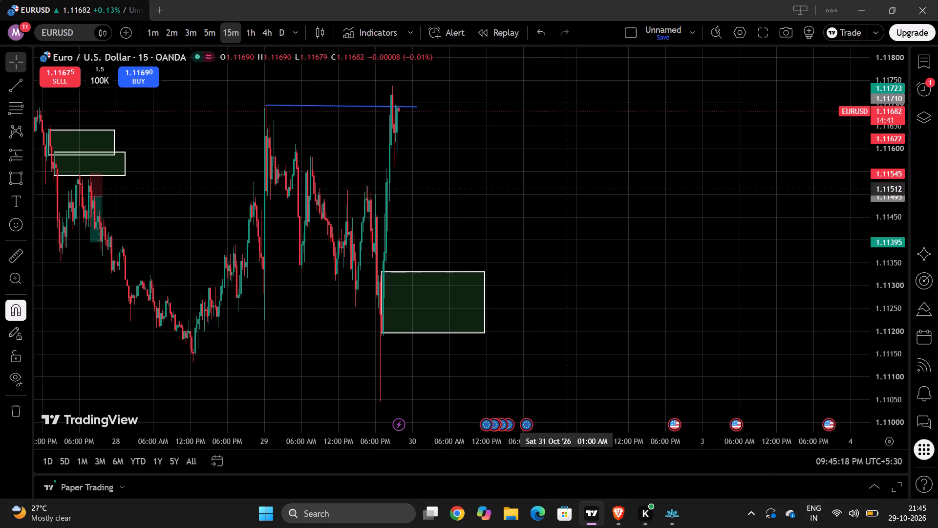
left_click_drag(567, 188, 744, 198)
scroll(693, 197, "up", 1)
scroll(693, 197, "down", 2)
scroll(691, 199, "up", 5)
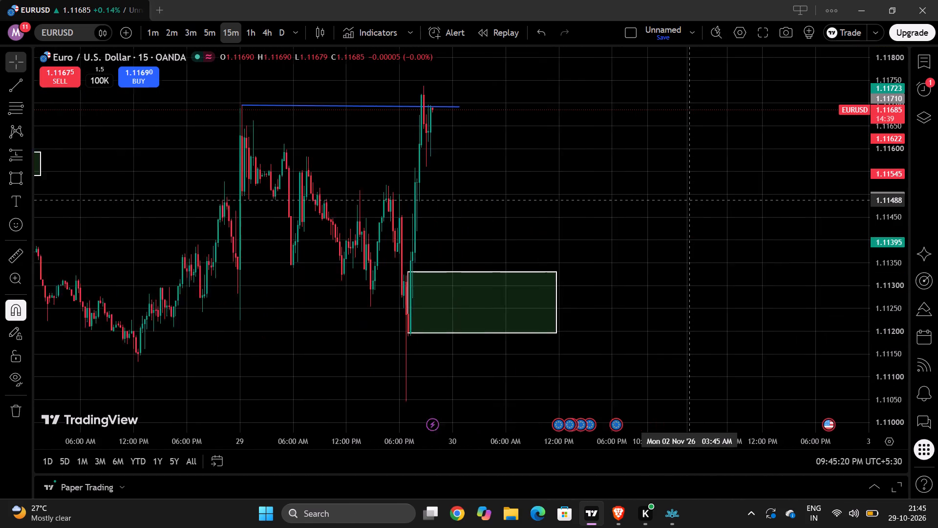
scroll(689, 199, "up", 2)
left_click_drag(552, 183, 771, 197)
scroll(654, 185, "up", 2)
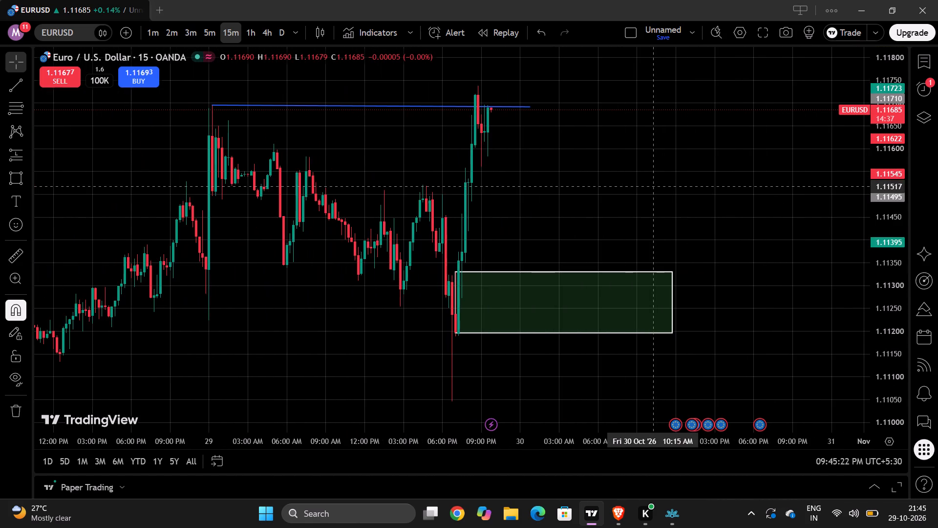
left_click_drag(621, 186, 776, 196)
scroll(663, 216, "up", 1)
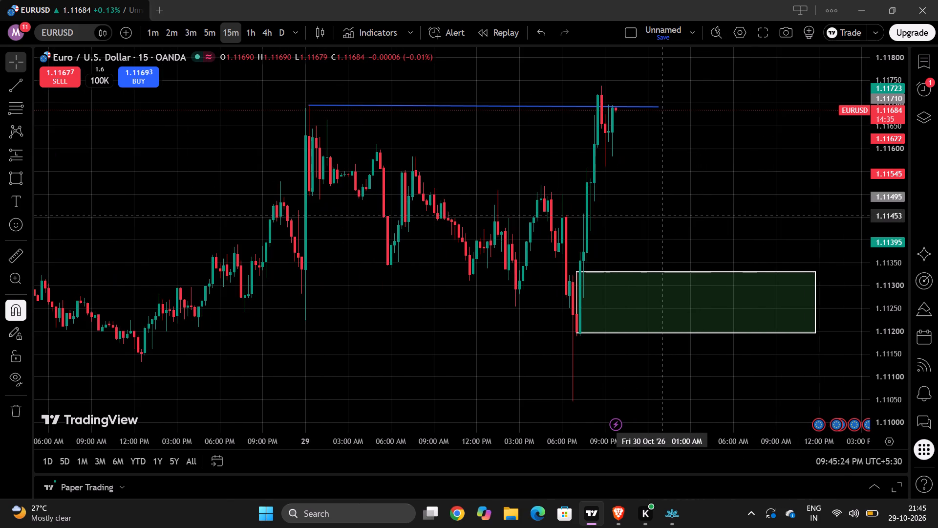
scroll(663, 216, "up", 1)
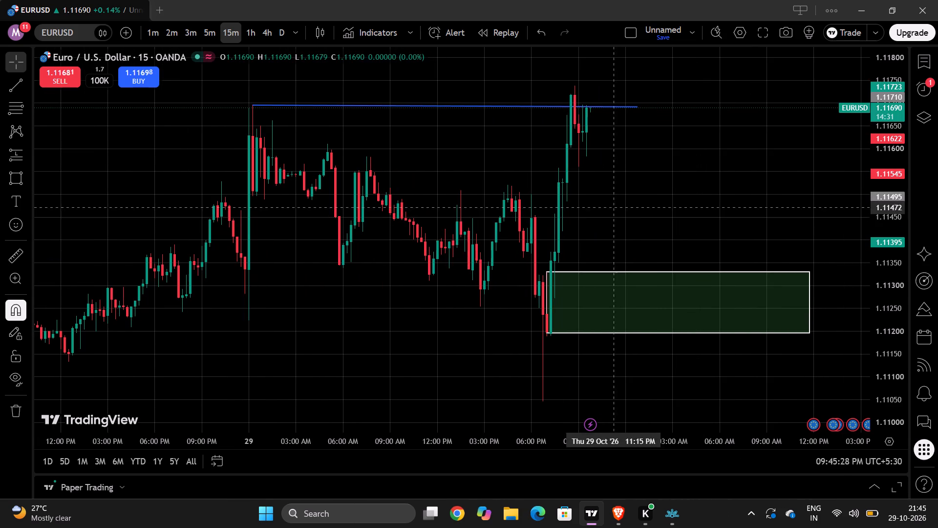
On the 5-minute chart, draw a rectangle zone from the 29 Oct 08:50 PM candle, spanning 1.11738 to about 1.11685 and extending to about 12:25 AM.
left_click(204, 29)
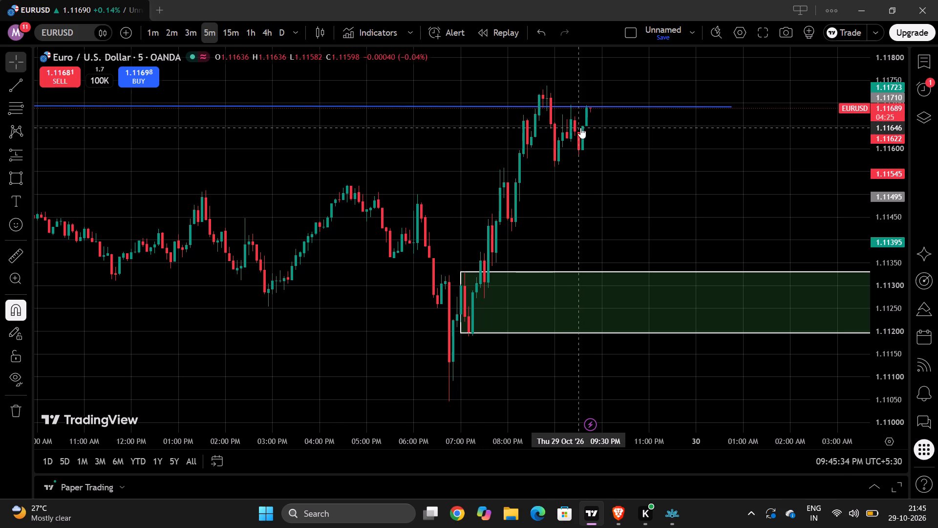
scroll(580, 128, "up", 2)
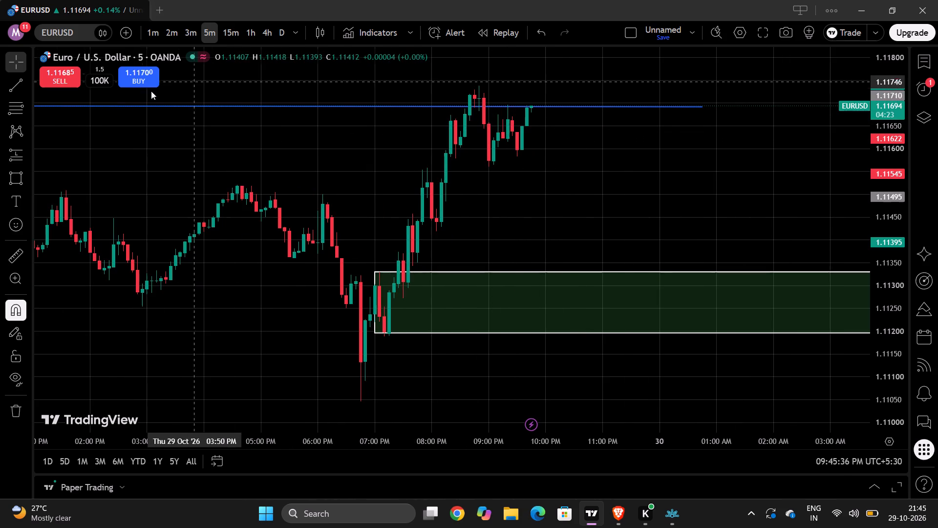
left_click(14, 175)
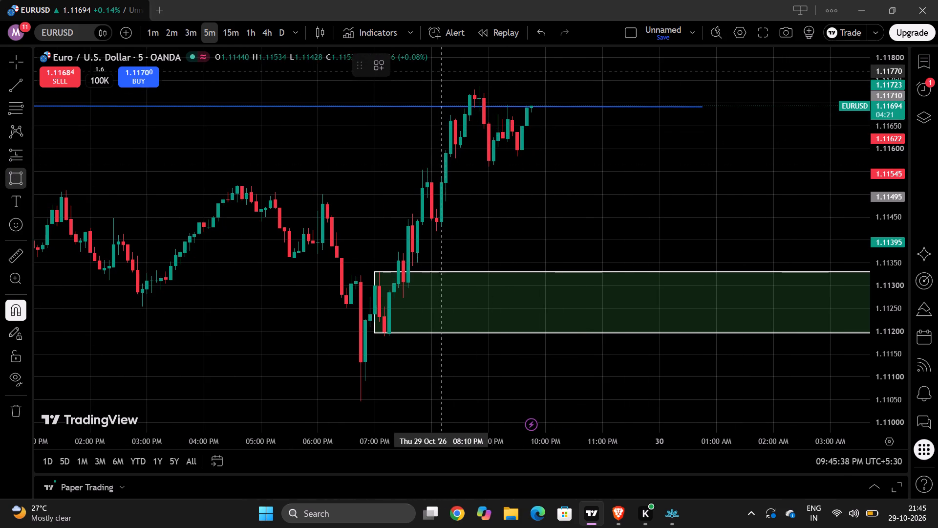
left_click(480, 85)
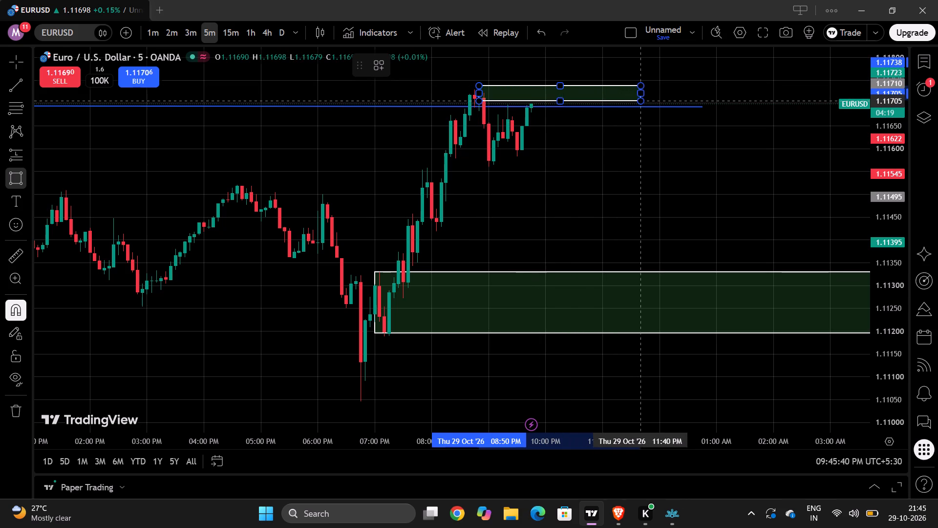
left_click(682, 110)
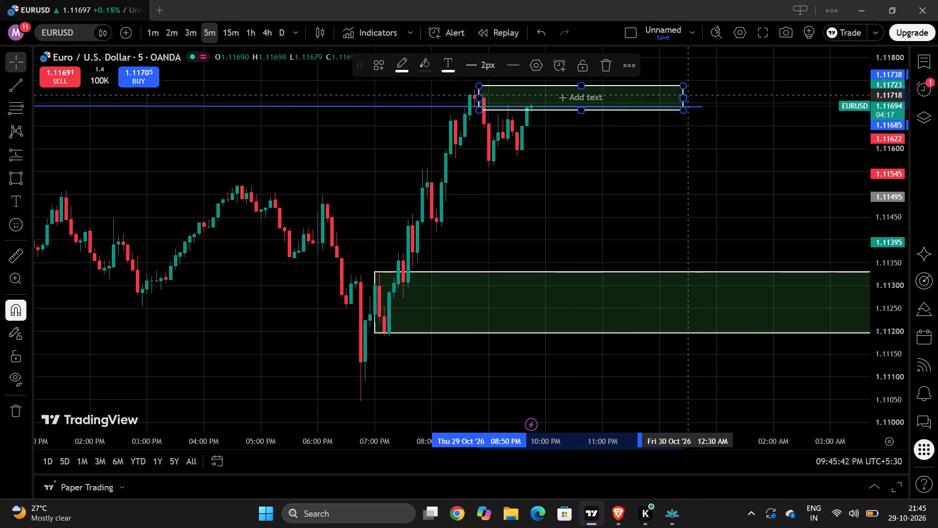
left_click(699, 86)
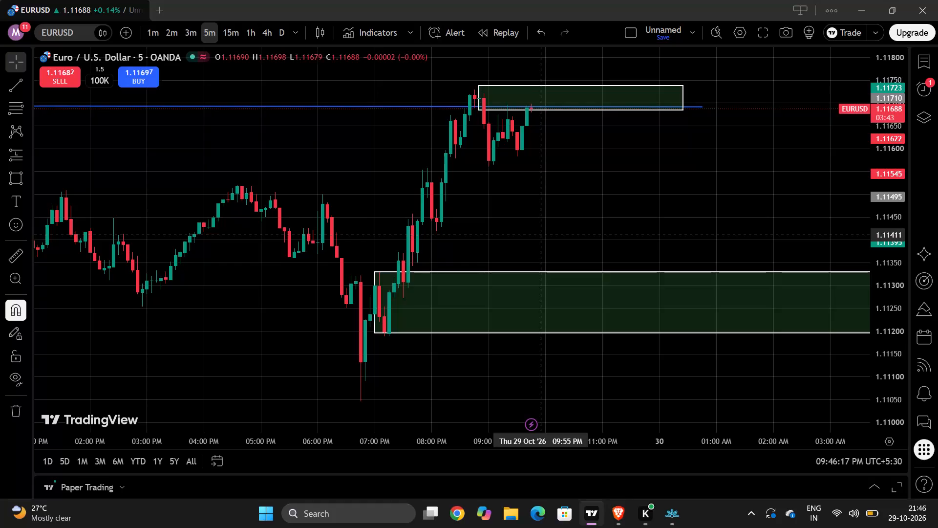
Draw a nearly level trend line from the 29 Oct 08:25 PM low at 1.11578 to about 09:50 PM at 1.11579.
left_click(18, 91)
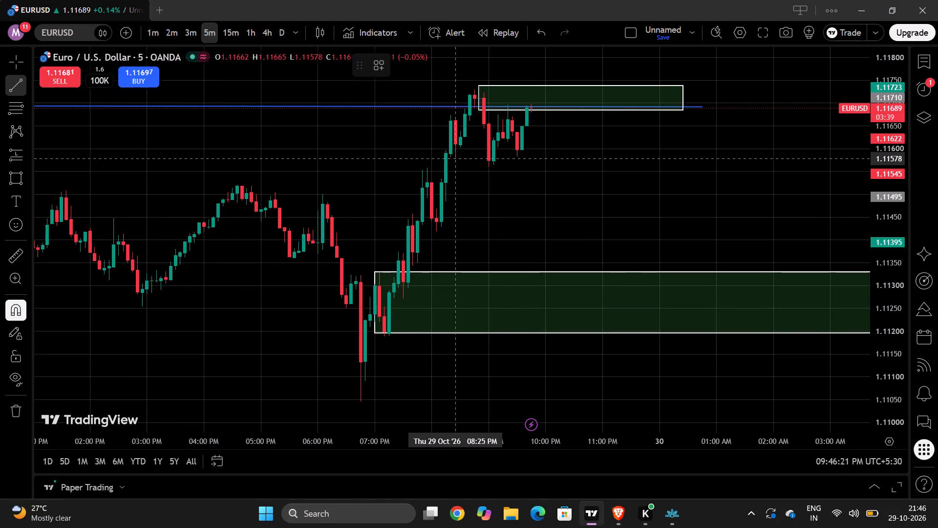
left_click(456, 158)
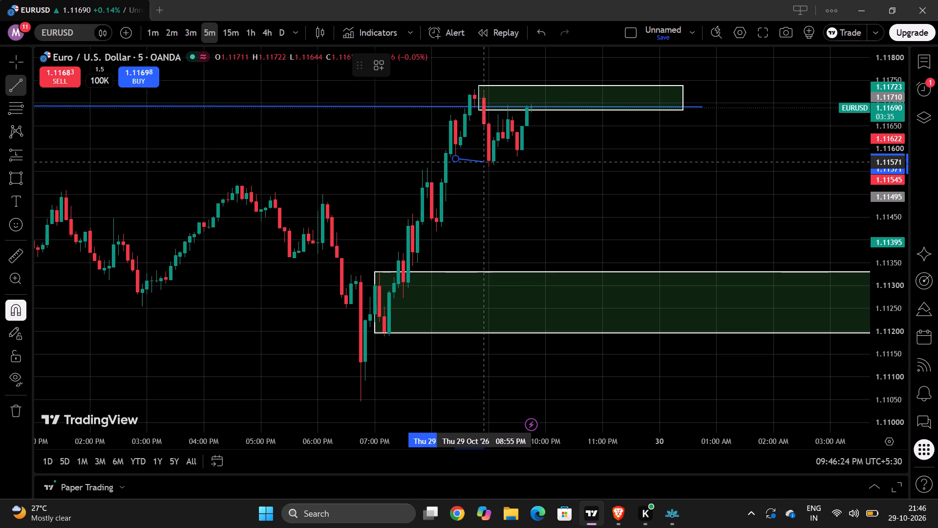
left_click(481, 158)
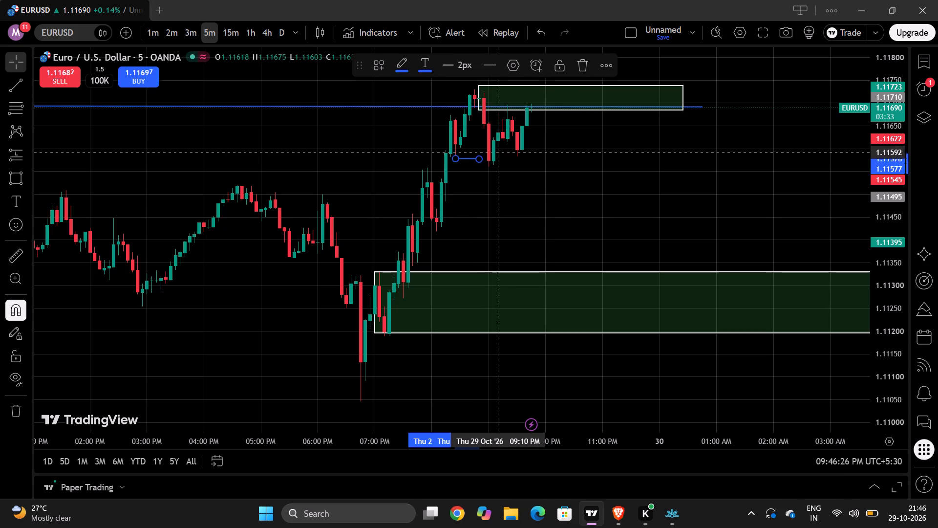
left_click(573, 155)
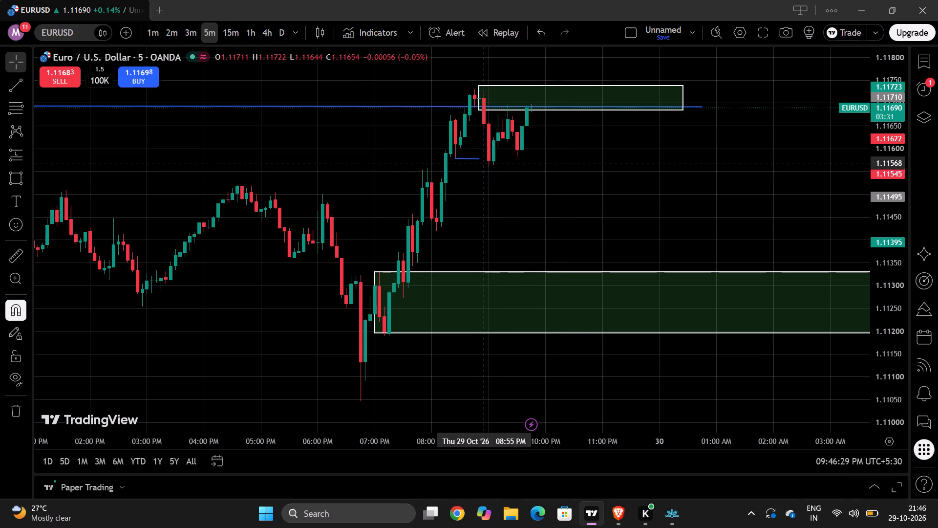
left_click_drag(479, 158, 504, 154)
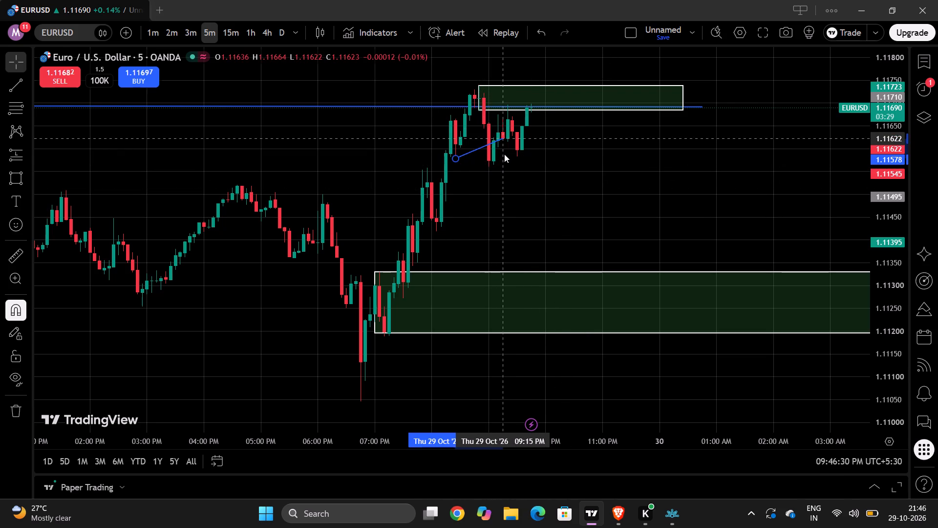
left_click_drag(504, 154, 505, 160)
left_click_drag(505, 160, 540, 158)
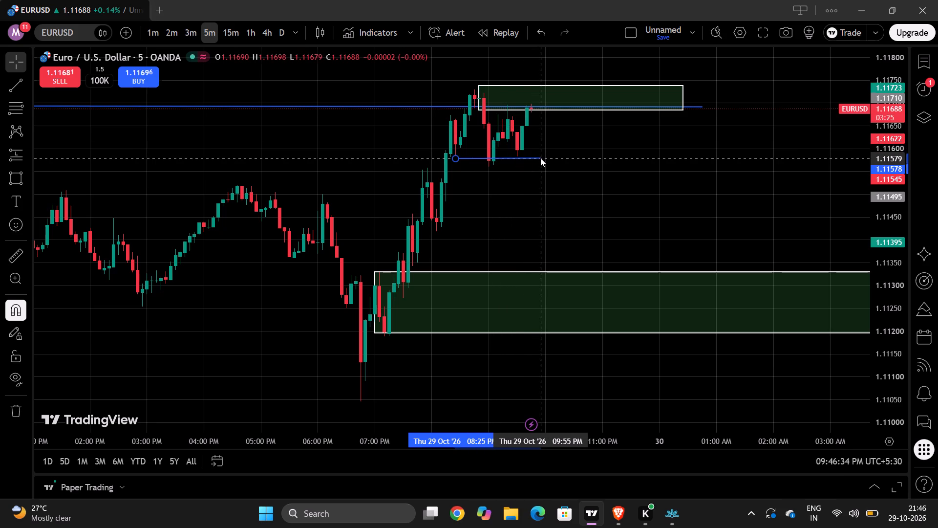
left_click_drag(540, 158, 538, 158)
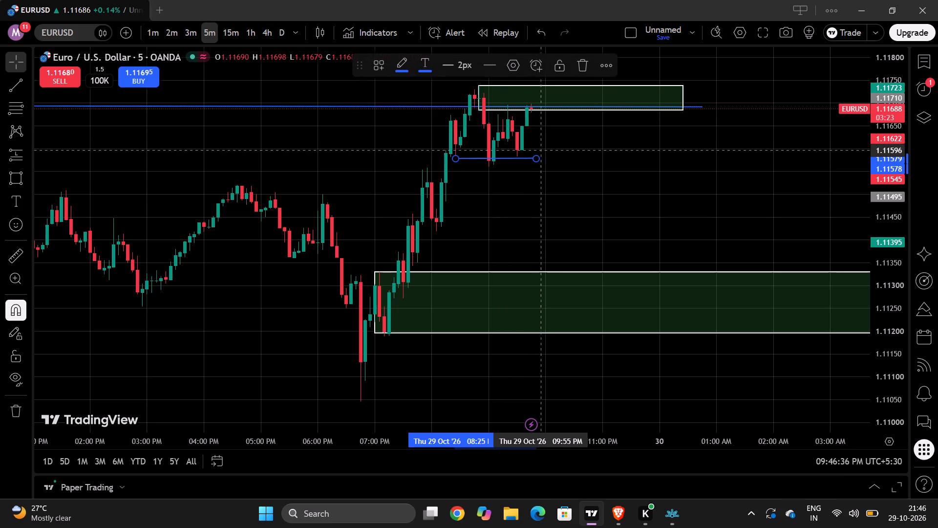
left_click(554, 141)
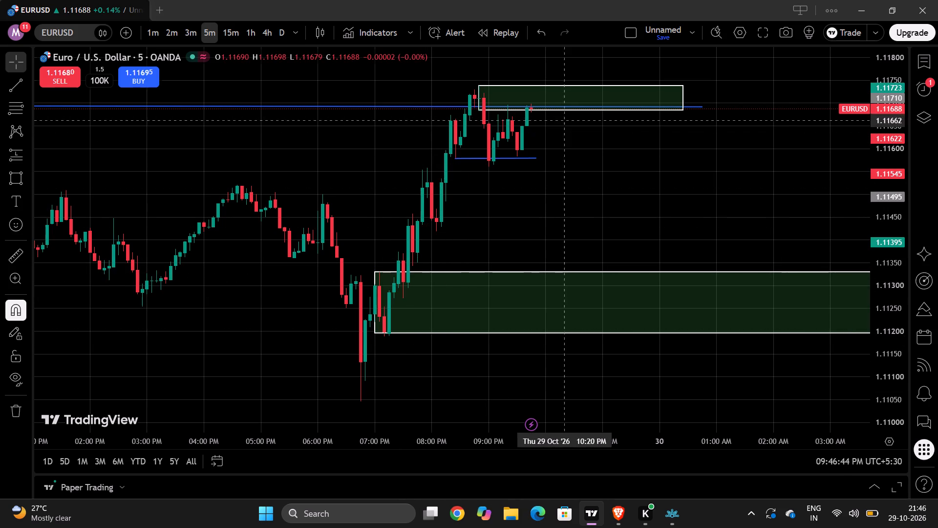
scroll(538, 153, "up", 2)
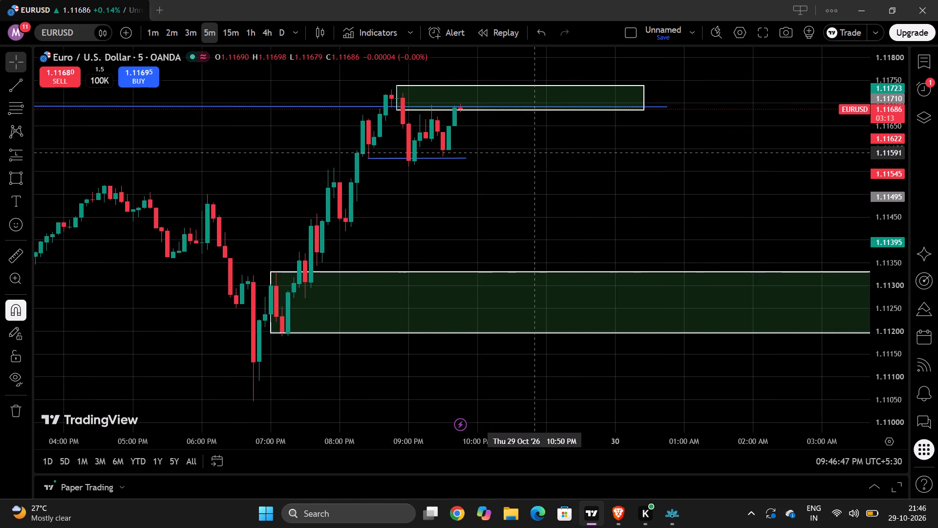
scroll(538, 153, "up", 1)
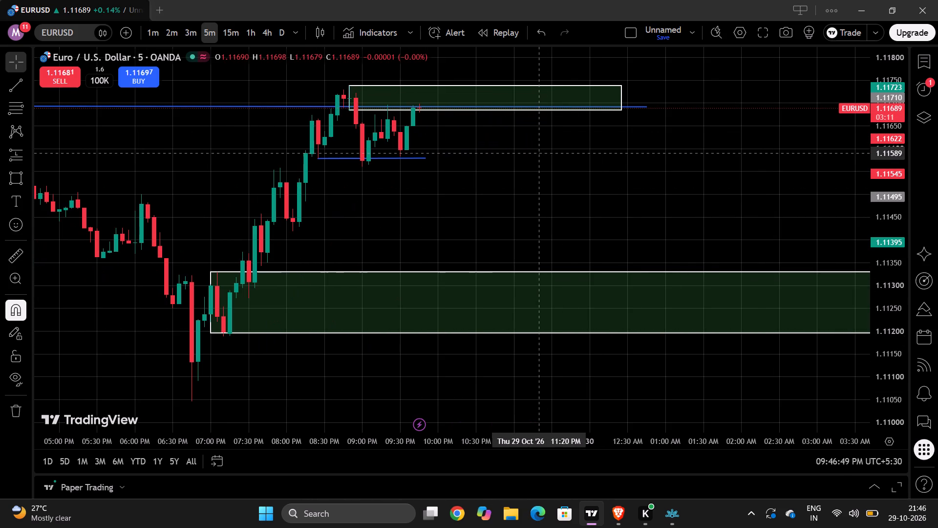
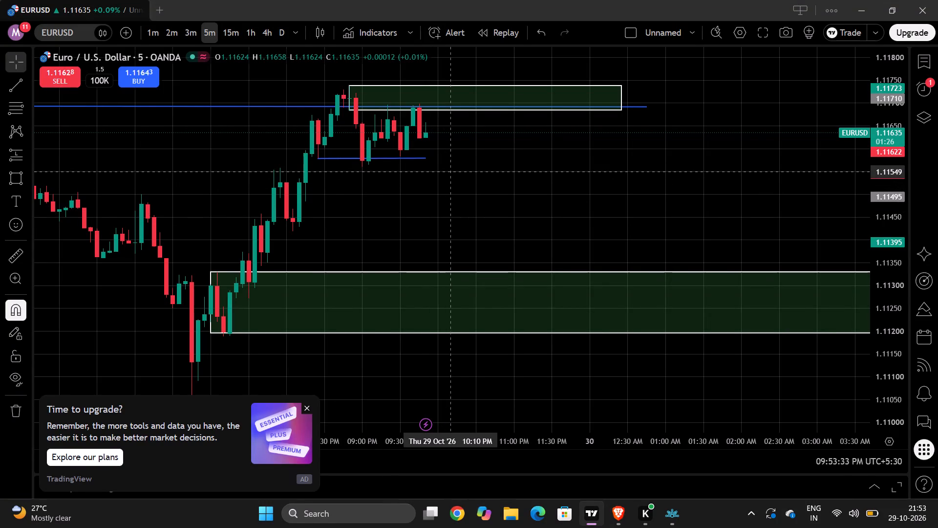
Place a short position at the 29 Oct 09:50 PM candle with entry 1.11650 and its target at 1.11344, just above the lower zone.
scroll(450, 172, "up", 1)
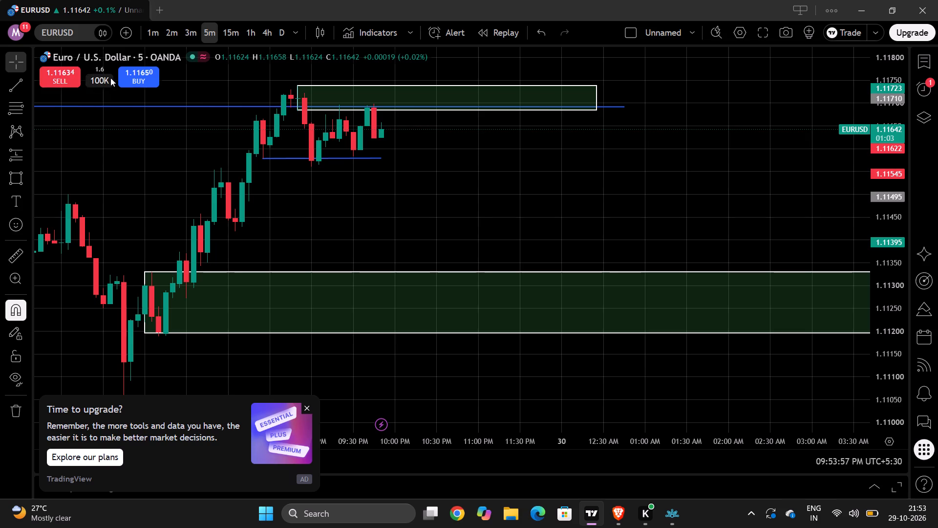
left_click(209, 32)
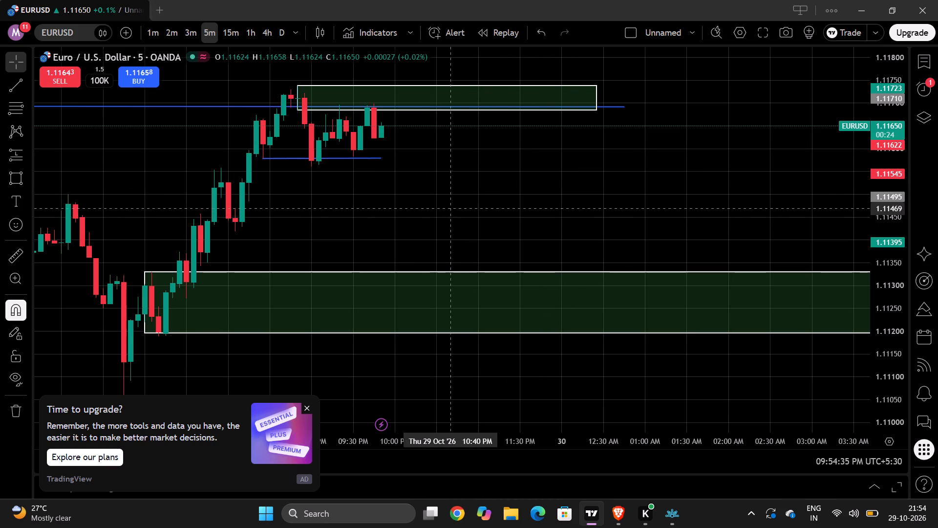
left_click(27, 155)
left_click(50, 191)
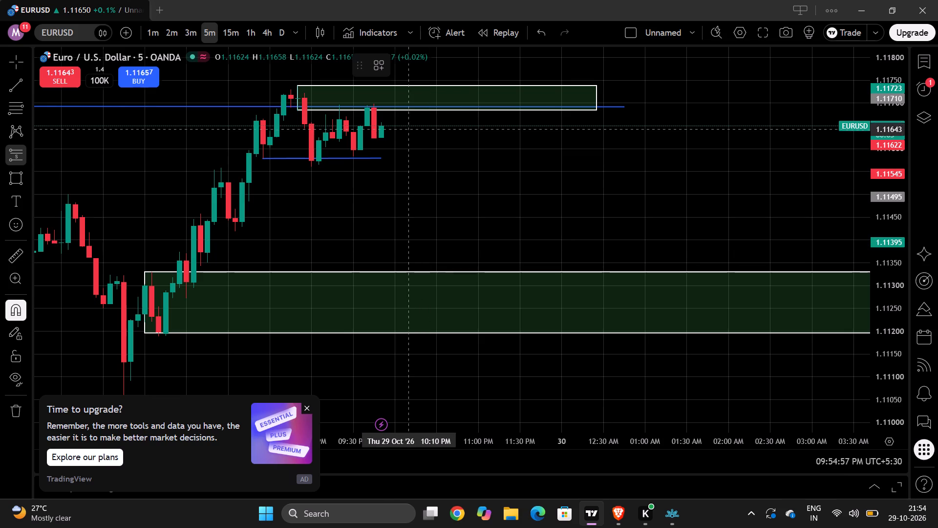
left_click(384, 125)
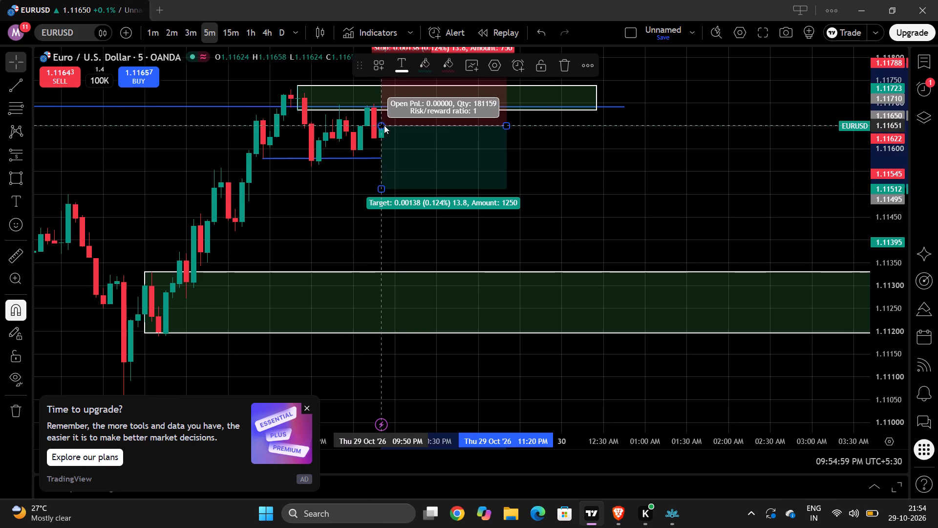
left_click(564, 208)
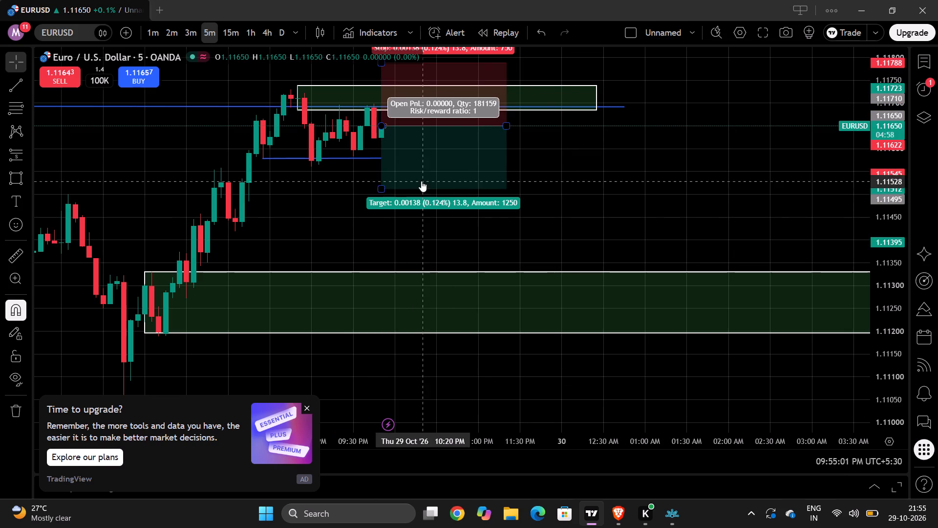
left_click_drag(383, 190, 389, 249)
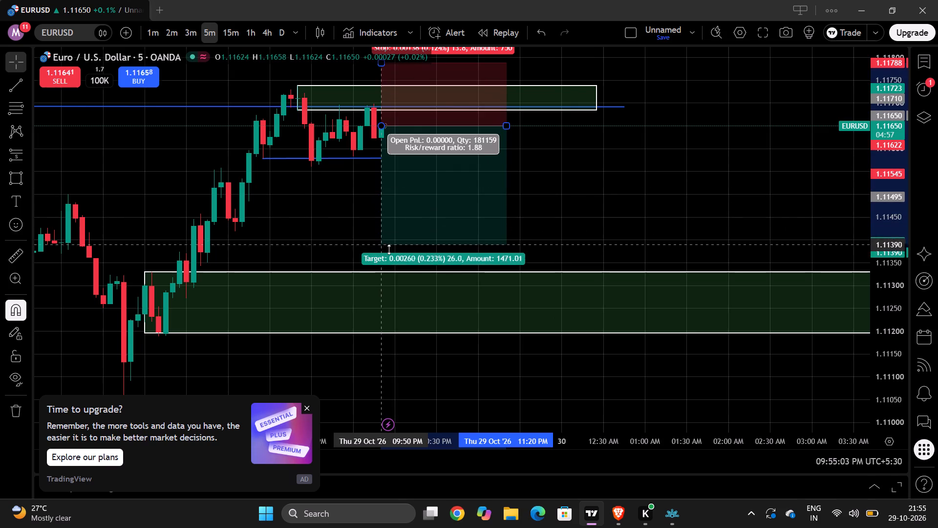
left_click_drag(389, 249, 391, 265)
left_click(537, 185)
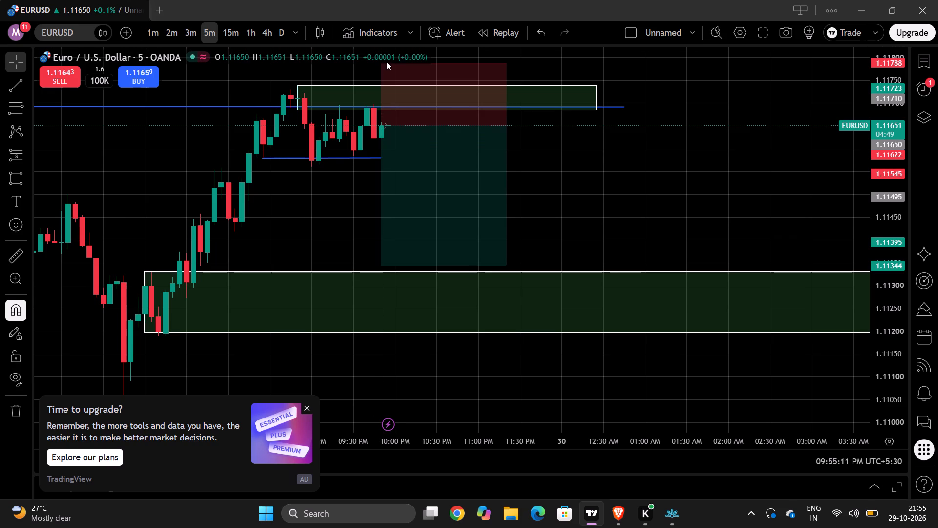
Tighten the short position's stop to 1.11752, just above the upper rectangle zone, for a risk/reward ratio of 3.
left_click(386, 62)
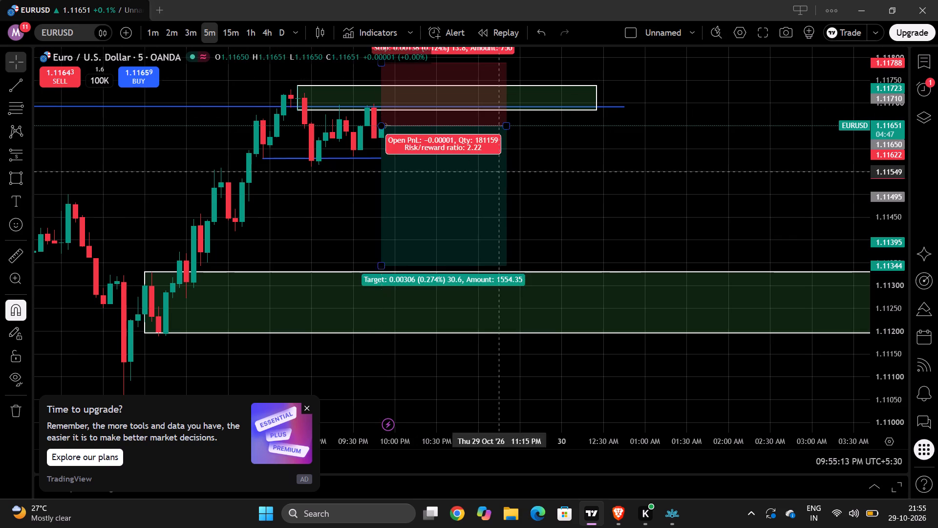
left_click_drag(571, 181, 674, 316)
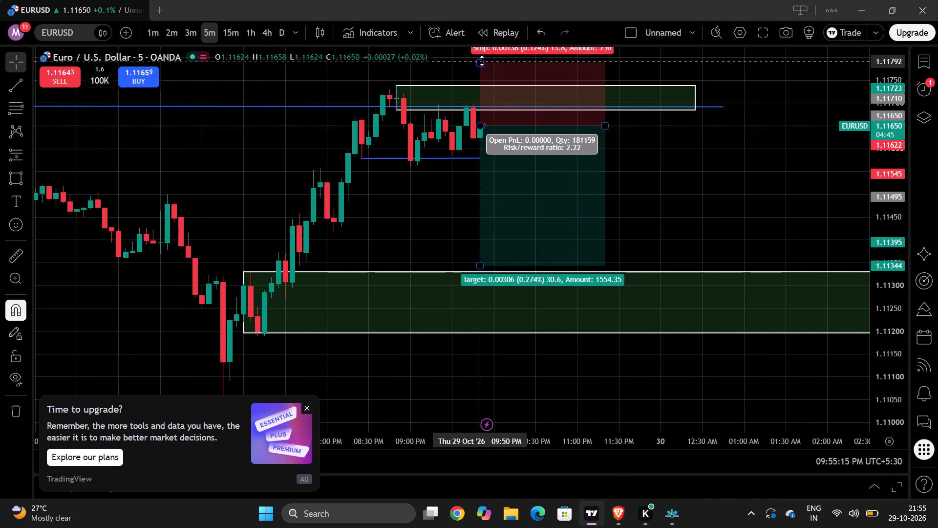
left_click_drag(482, 61, 480, 82)
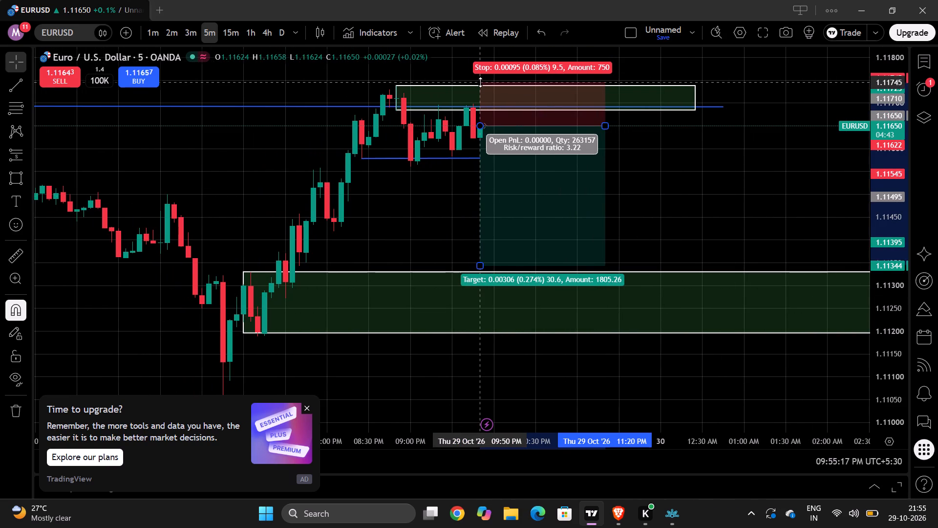
left_click_drag(480, 82, 480, 79)
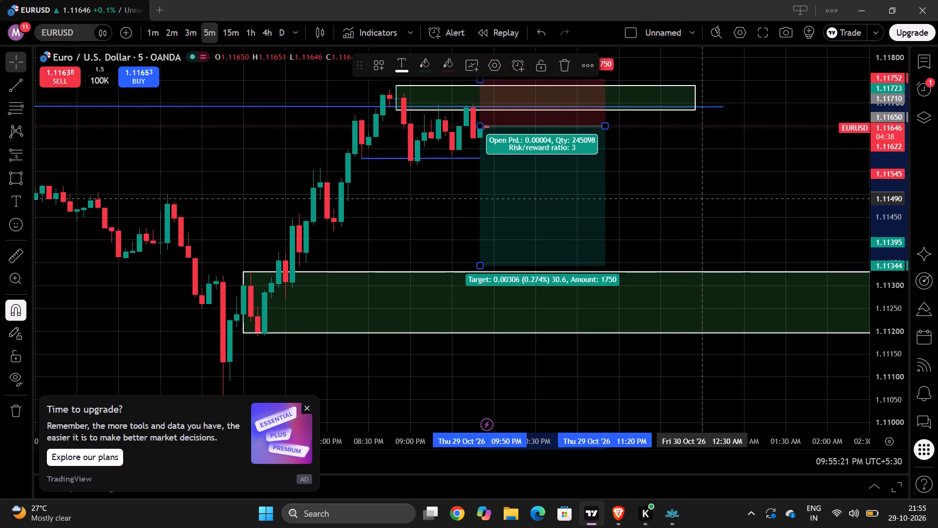
left_click(700, 198)
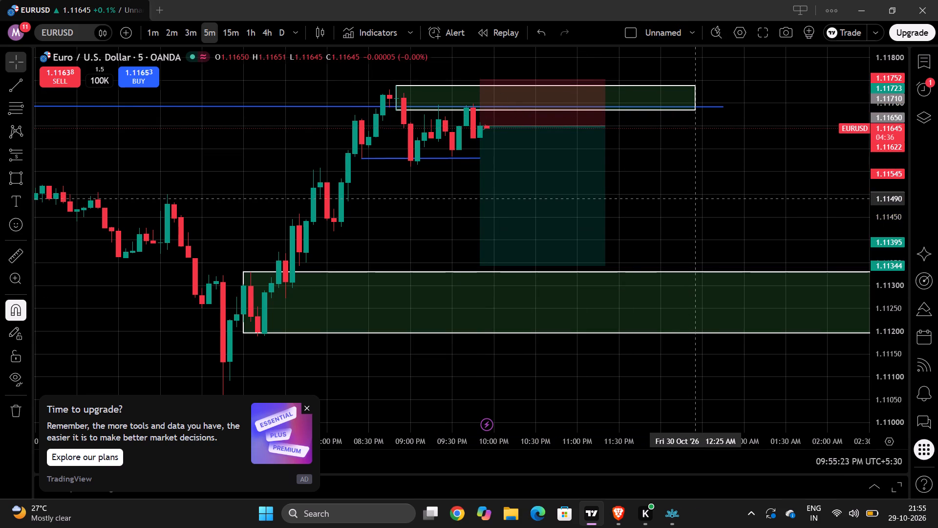
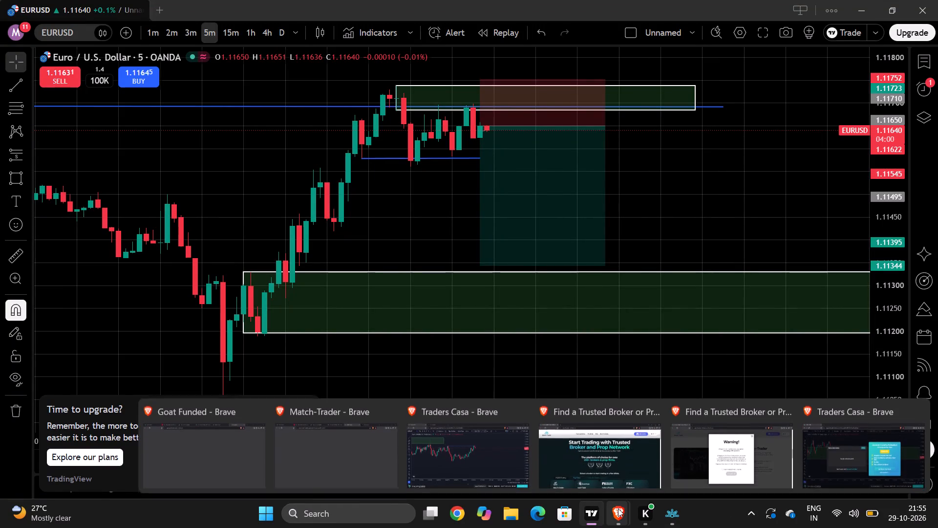
Close the two "Find a Trusted Broker" windows in Brave, keeping the Traders Casa, Match-Trader and Goat Funded windows open.
left_click(618, 508)
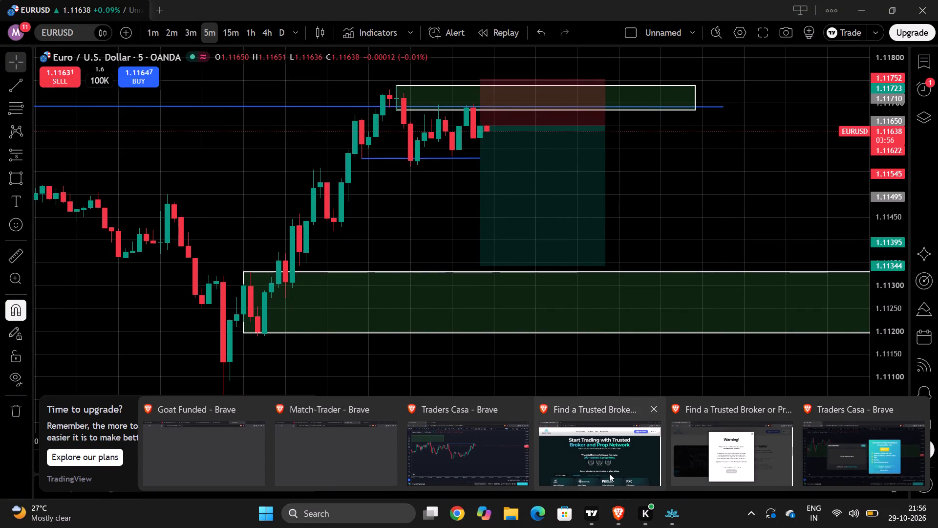
left_click(652, 406)
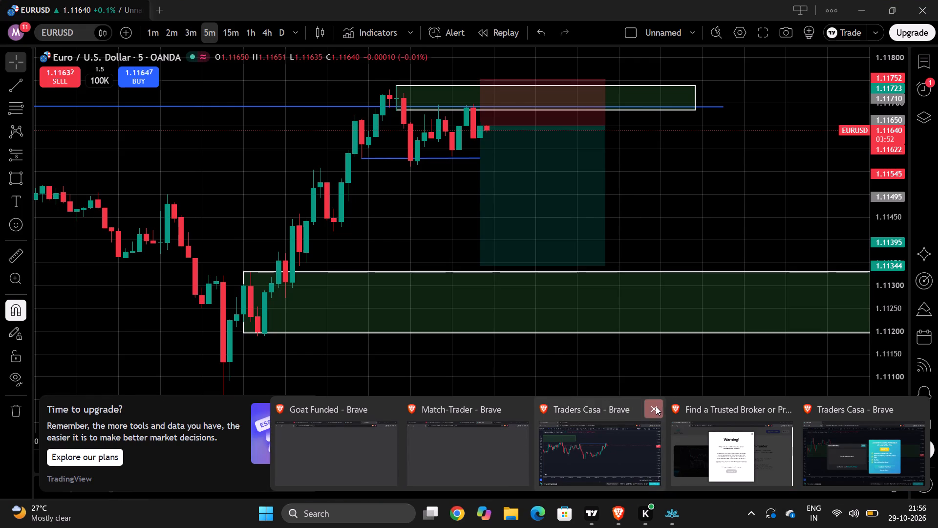
left_click(789, 407)
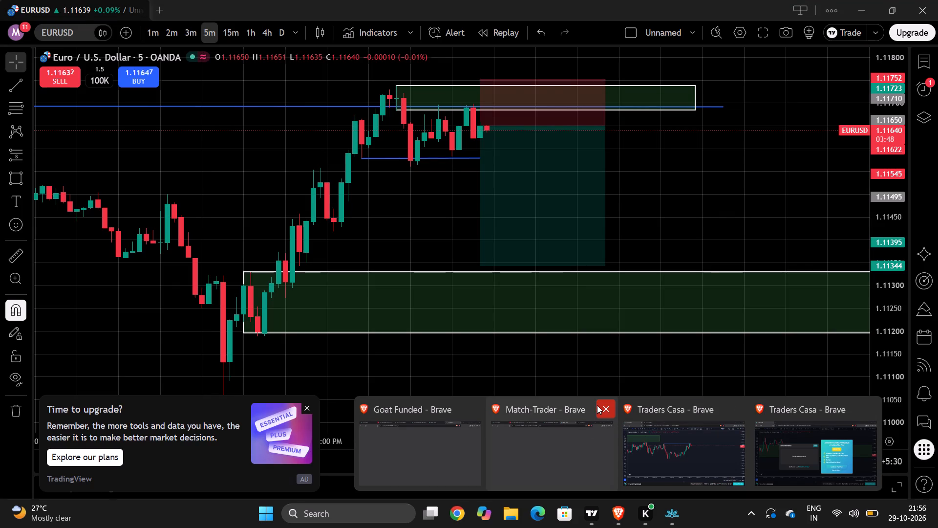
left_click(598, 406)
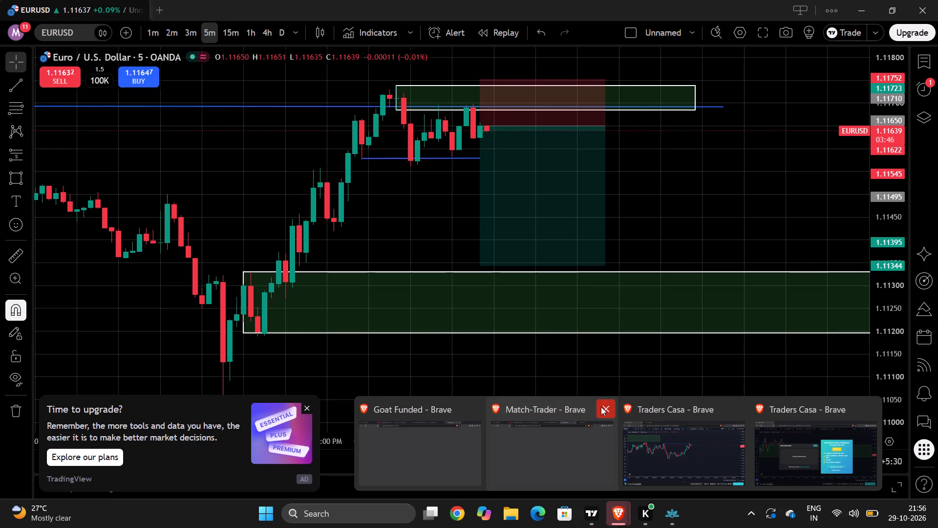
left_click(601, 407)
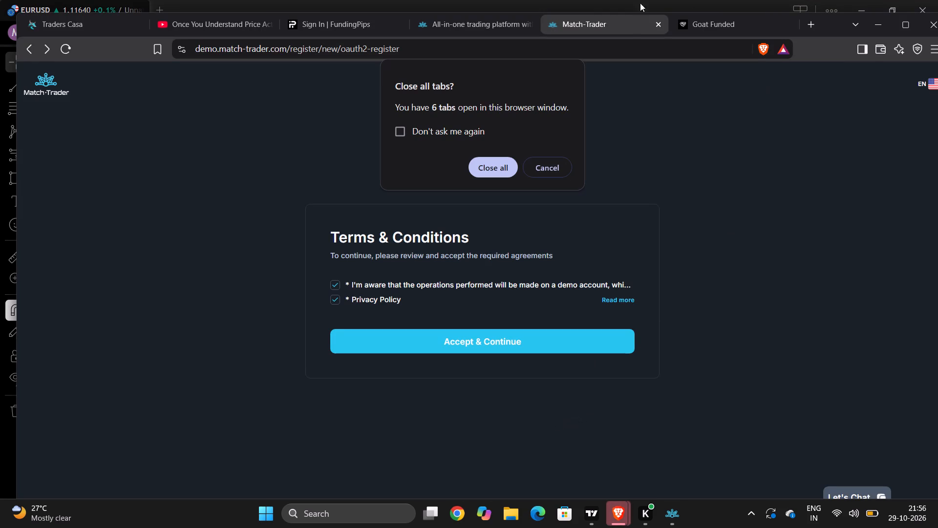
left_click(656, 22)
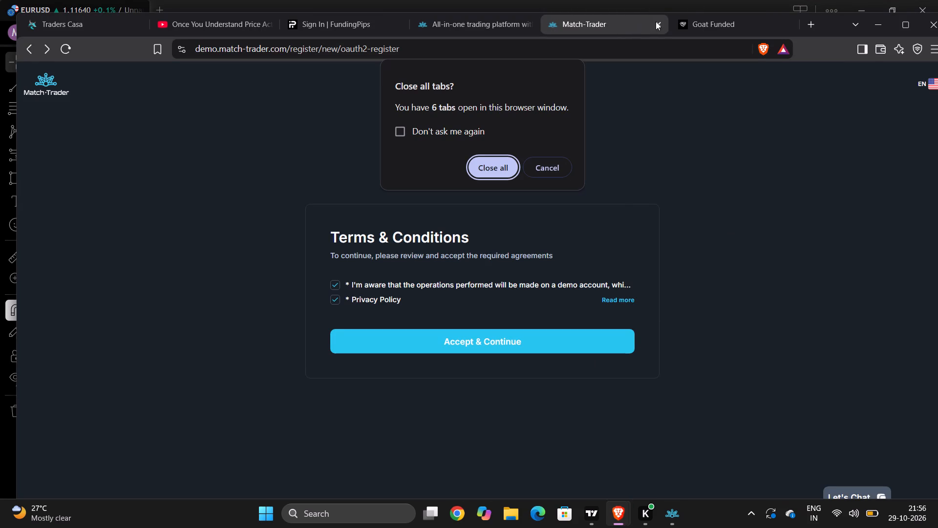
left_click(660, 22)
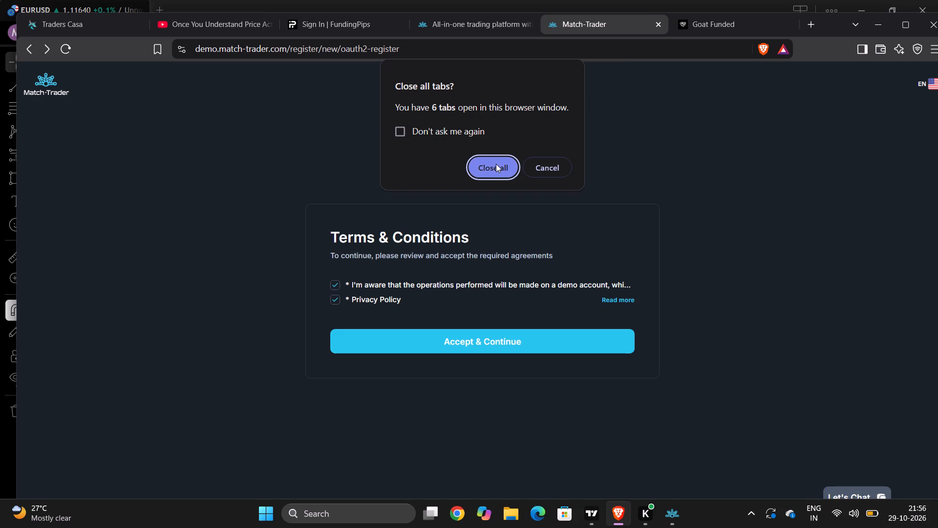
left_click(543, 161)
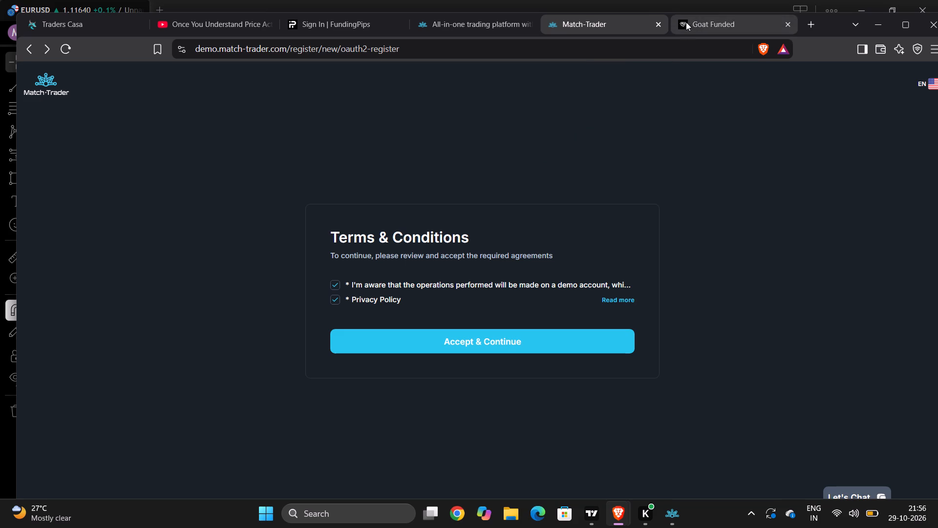
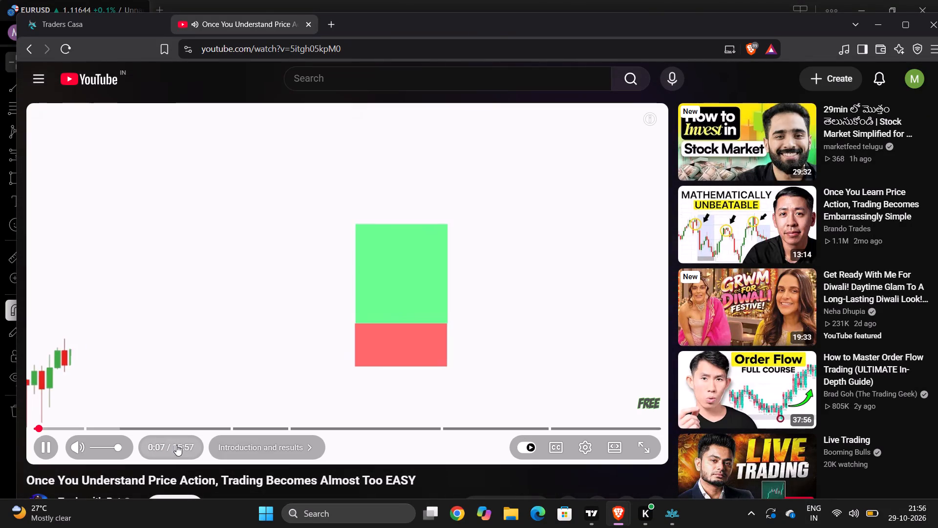
Watch the opening of the YouTube price action video, pausing as needed and dismissing the video-frame tip.
left_click_drag(176, 445, 183, 445)
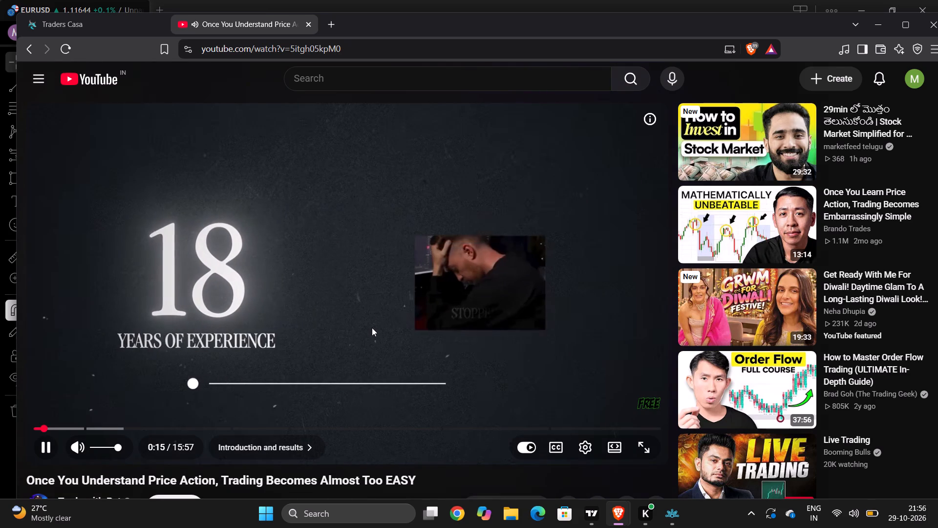
left_click(375, 318)
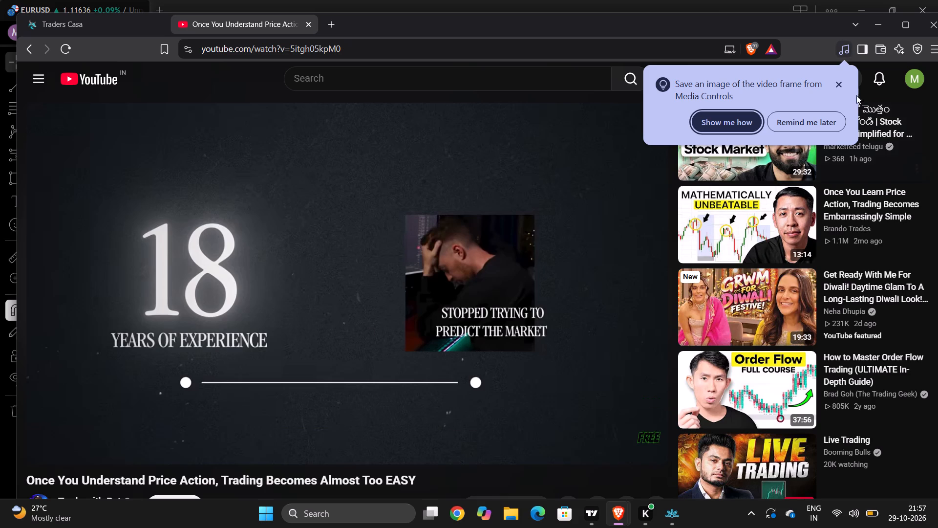
left_click(836, 79)
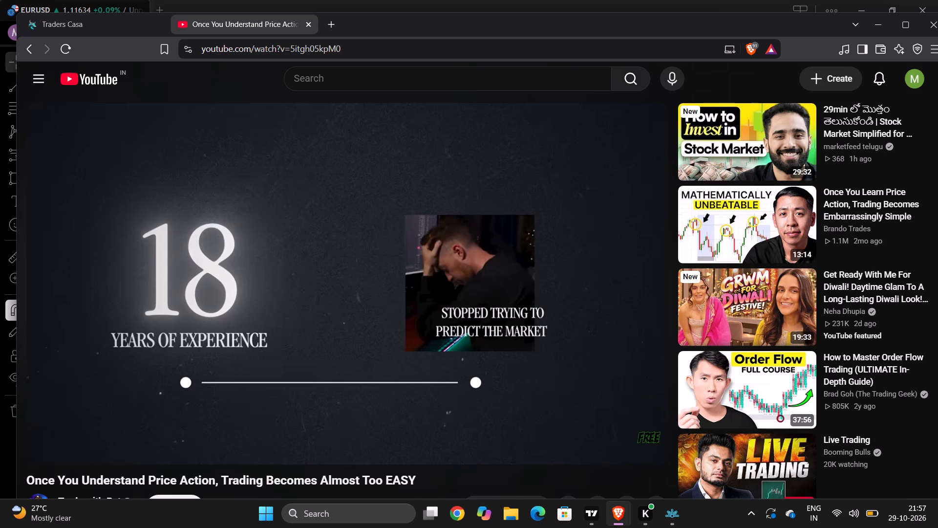
left_click(326, 251)
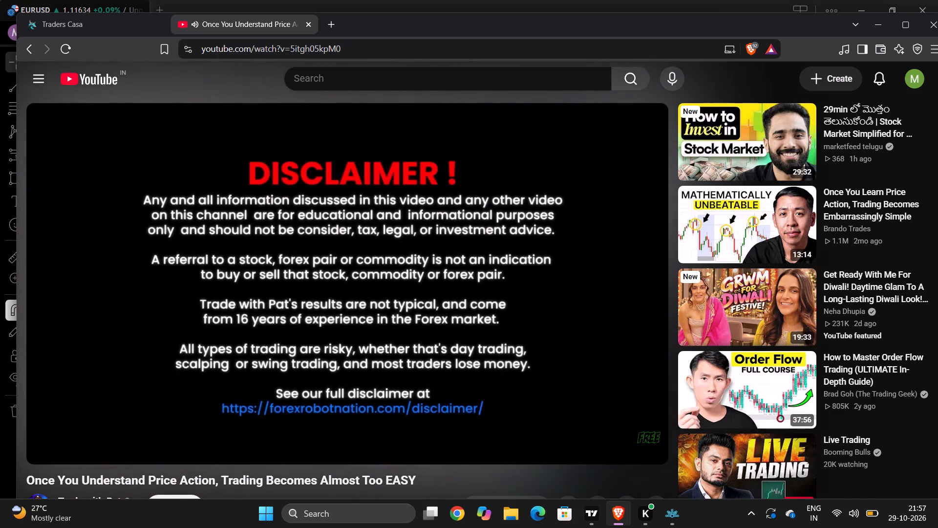
left_click(432, 305)
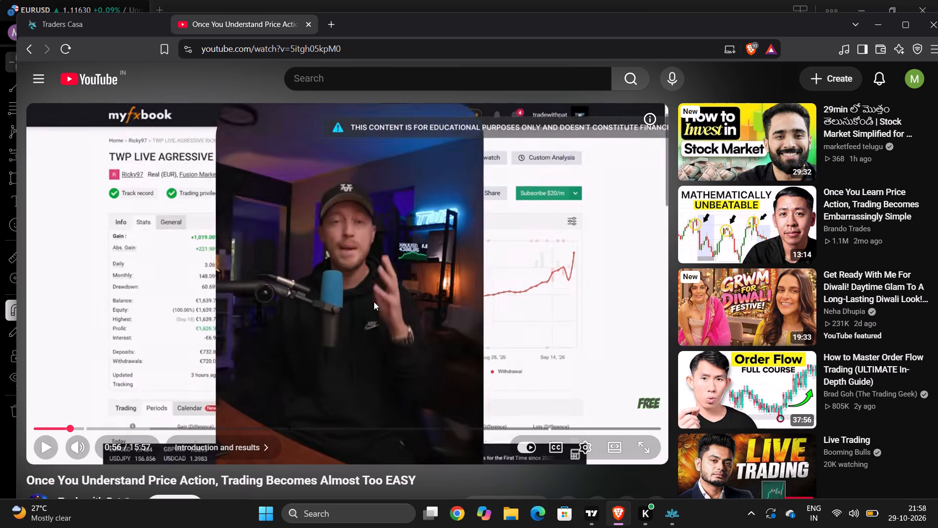
left_click(67, 431)
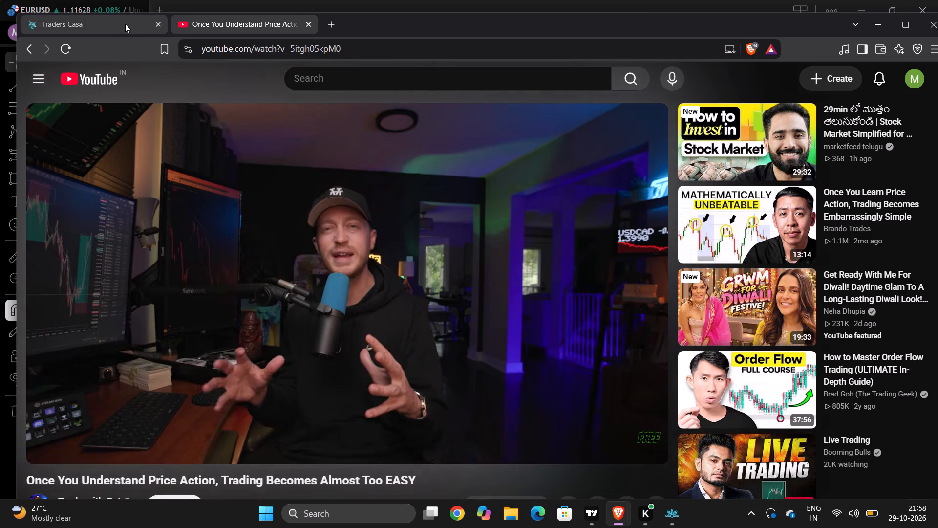
Return to the Traders Casa backtest session and close the advertisement.
left_click(125, 24)
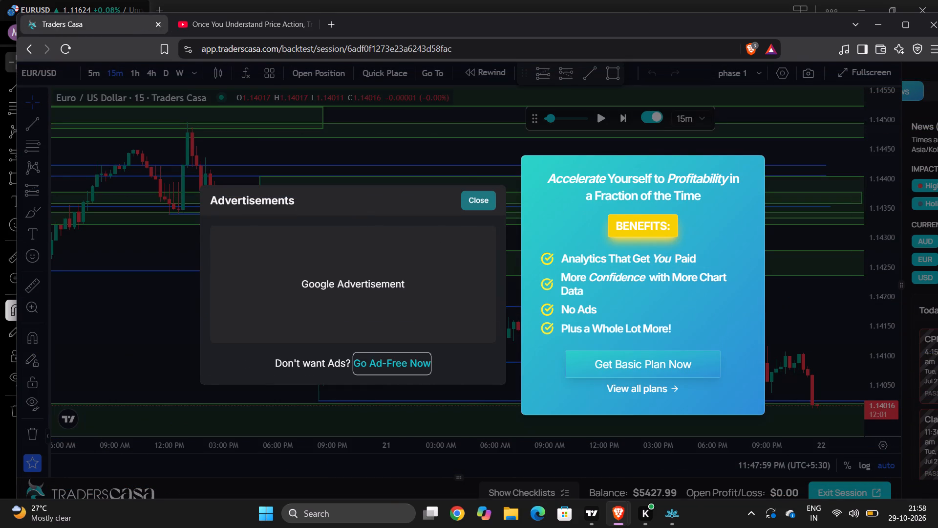
left_click(484, 195)
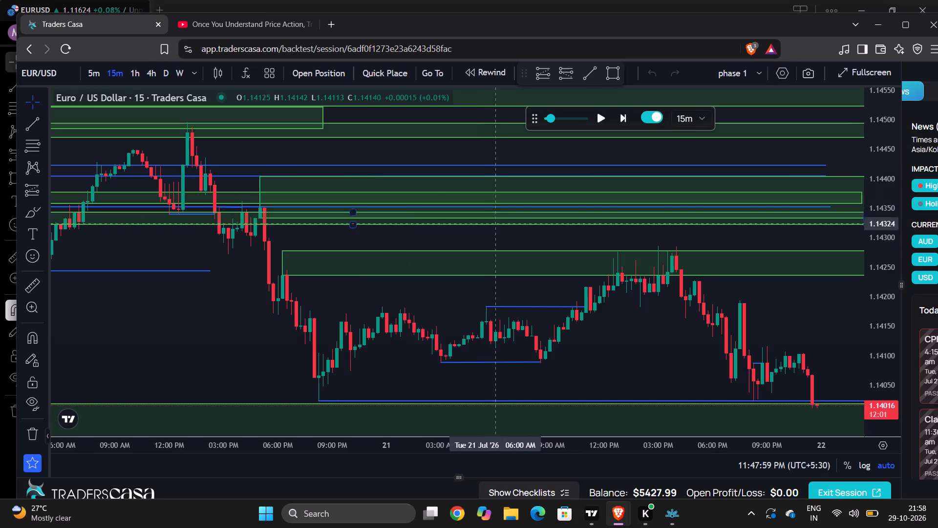
Examine the 15-minute EUR/USD candles and marked zones from 16 July up to the current replay candle.
left_click(498, 245)
left_click_drag(498, 245, 488, 246)
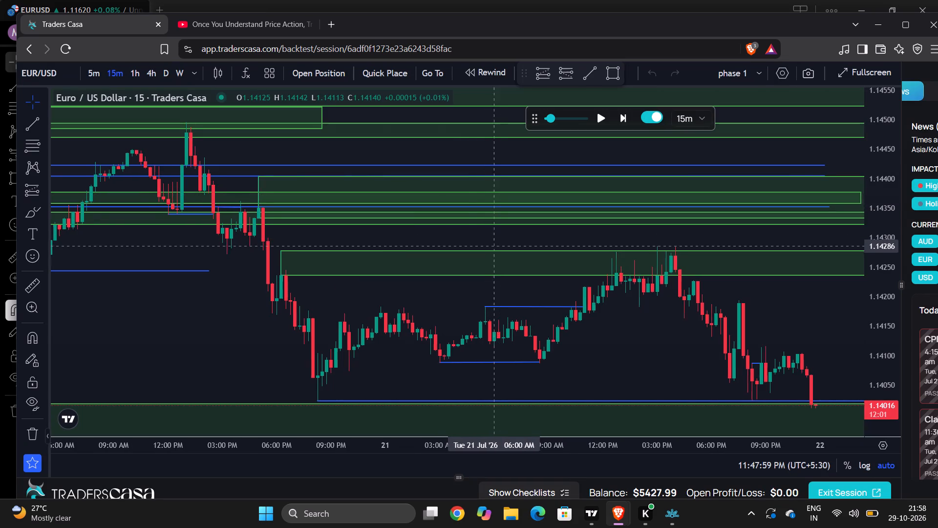
left_click_drag(488, 246, 400, 246)
scroll(401, 244, "down", 9)
scroll(404, 248, "up", 3)
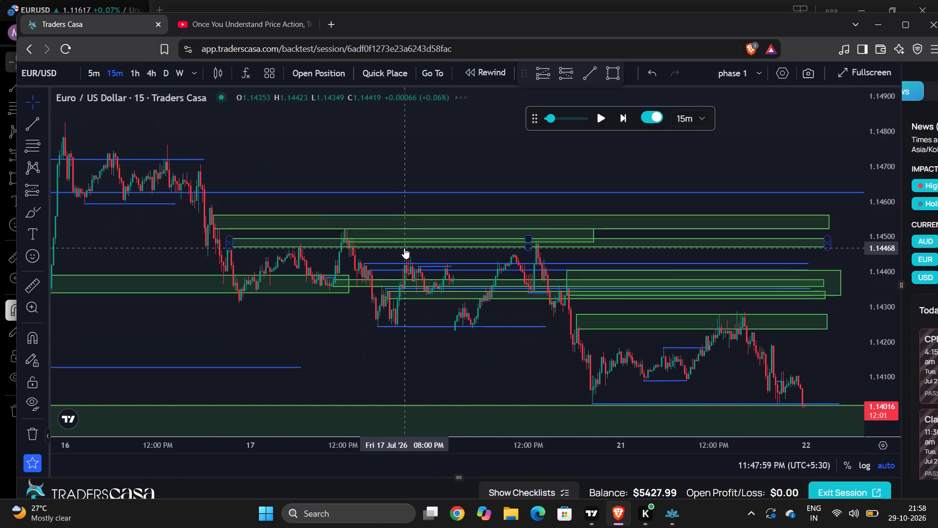
scroll(808, 365, "up", 4)
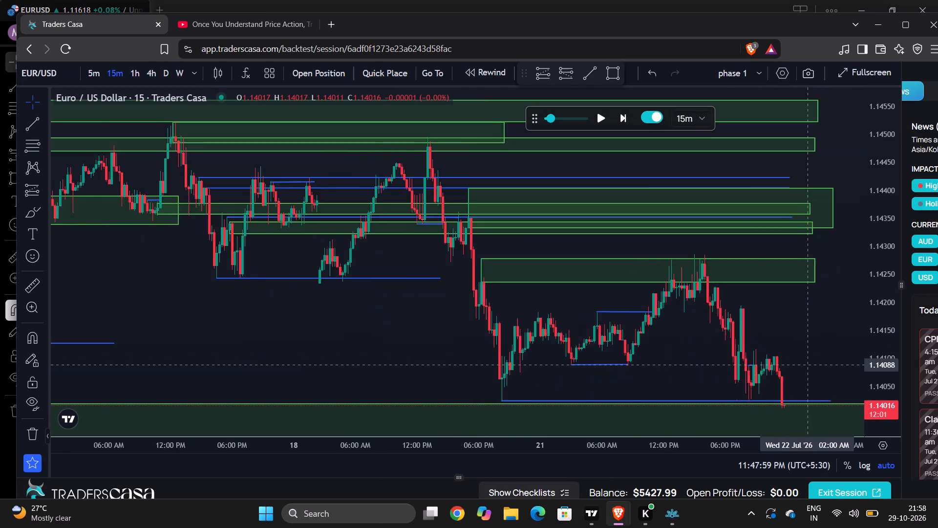
scroll(808, 365, "up", 4)
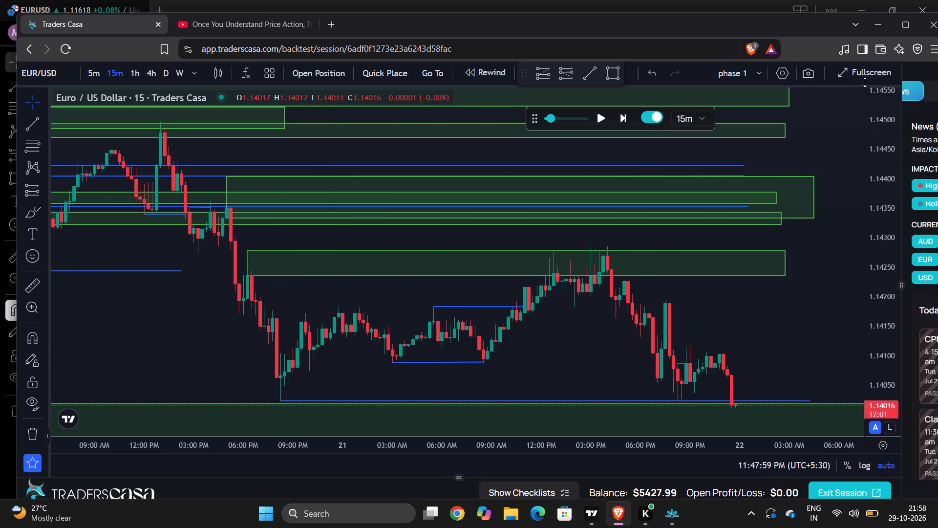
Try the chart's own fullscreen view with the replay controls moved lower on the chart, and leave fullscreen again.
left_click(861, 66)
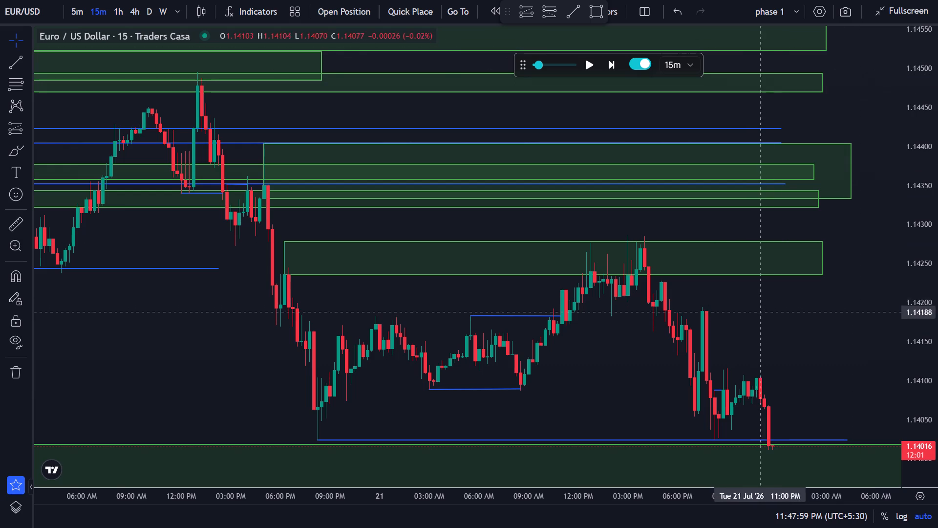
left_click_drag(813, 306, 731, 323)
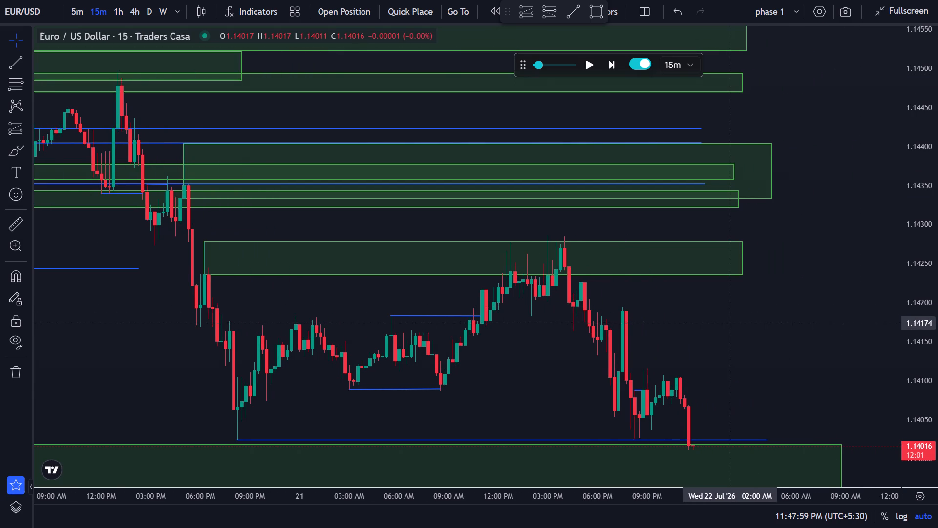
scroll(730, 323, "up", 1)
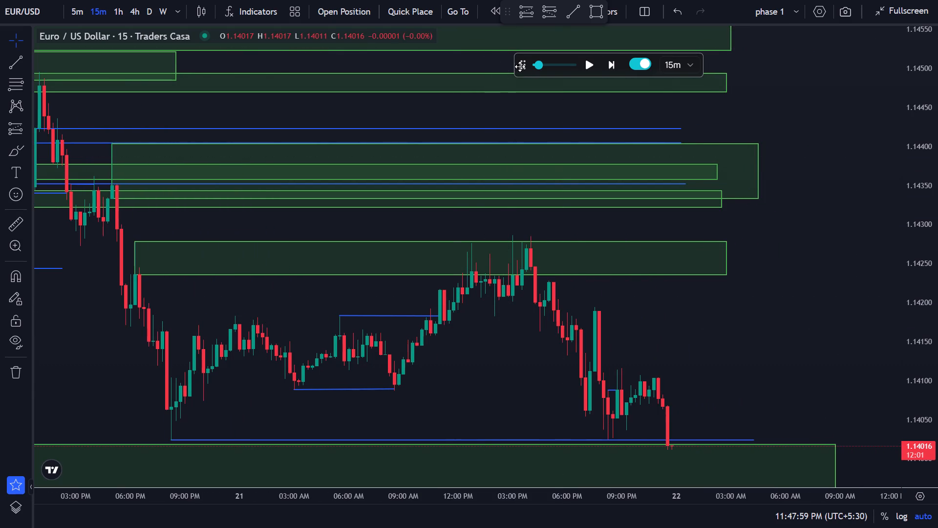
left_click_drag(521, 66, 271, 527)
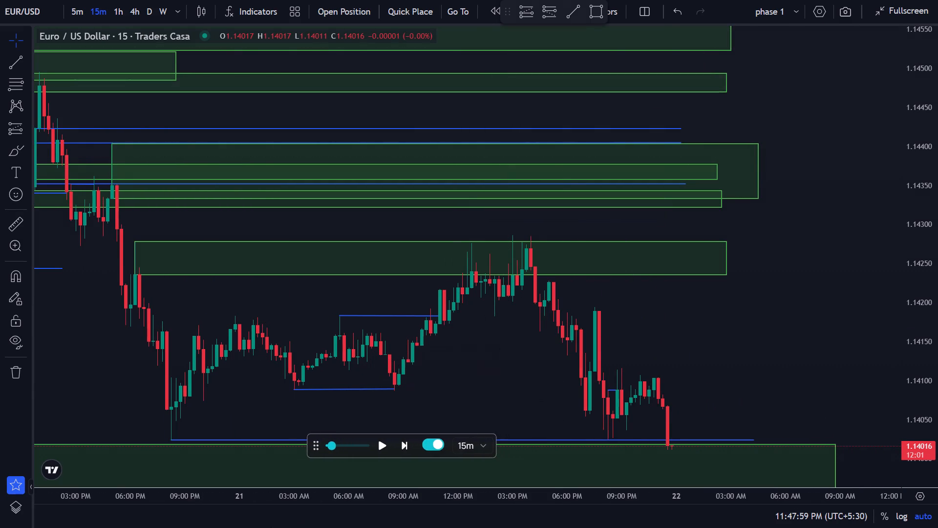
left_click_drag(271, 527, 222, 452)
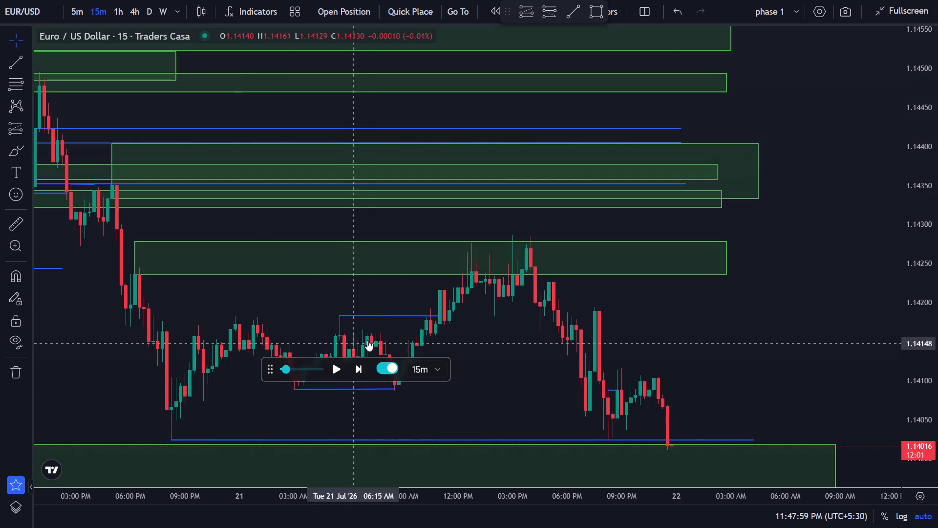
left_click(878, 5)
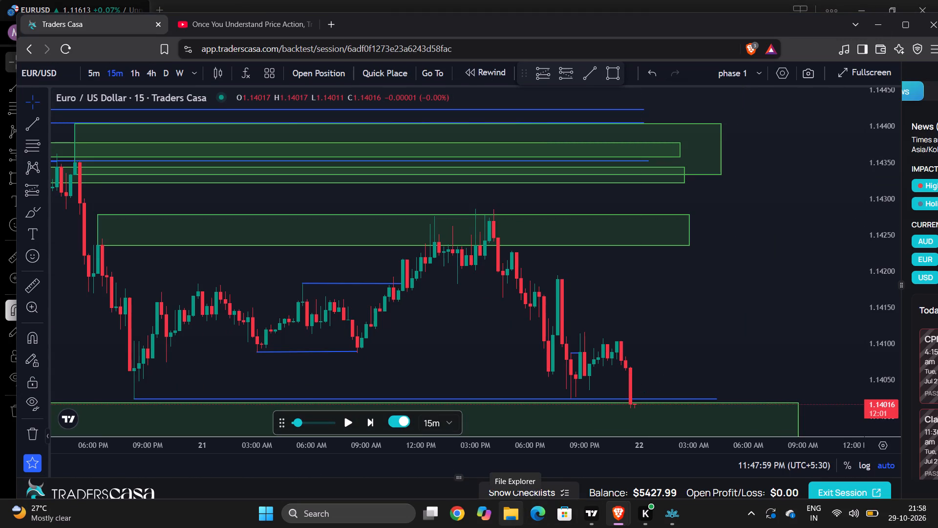
Put the browser in full screen and move the replay controls to just below the chart's time axis.
key("F11")
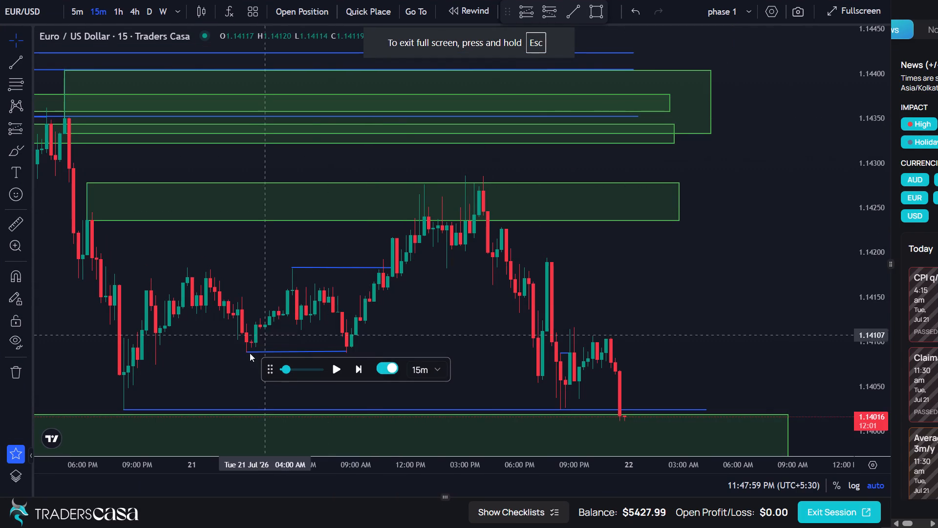
left_click_drag(268, 371, 248, 513)
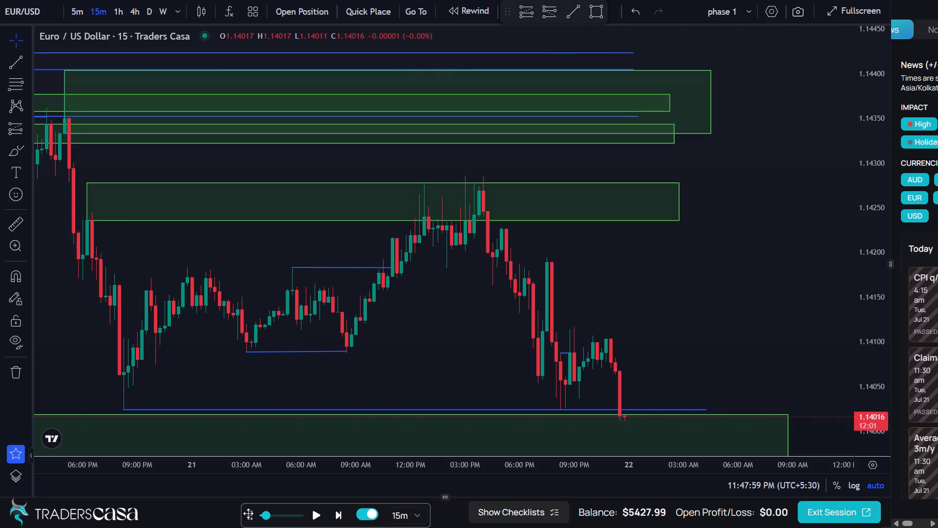
left_click_drag(248, 513, 261, 489)
Collapse the news panel so the EUR/USD chart takes the full width.
left_click_drag(412, 327, 462, 205)
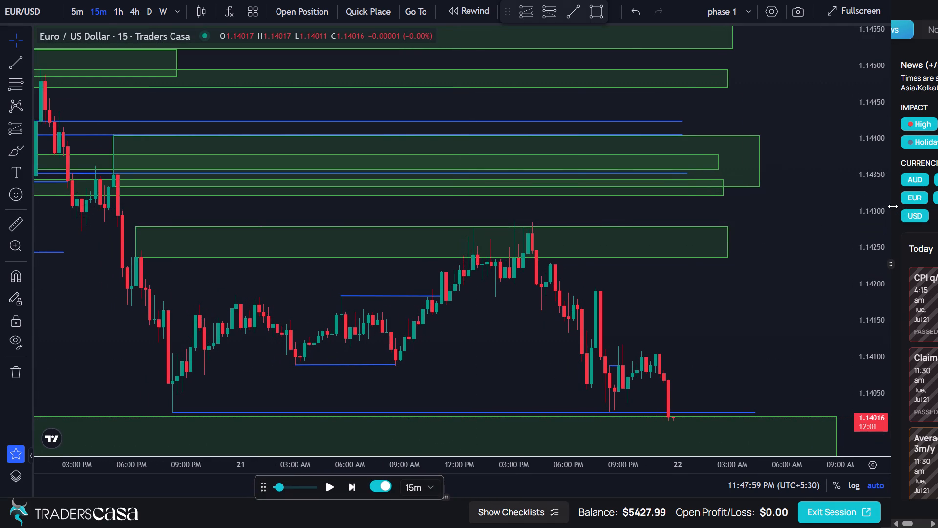
left_click_drag(890, 208, 937, 207)
Examine the 15-minute price action around the large green zone just below 1.14020 and the zones above it.
left_click_drag(831, 233, 841, 171)
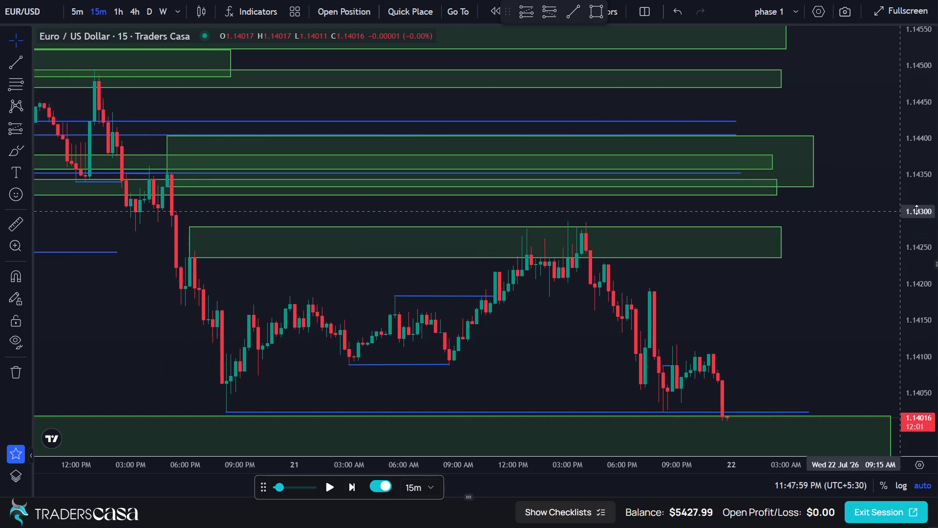
left_click(917, 210)
left_click_drag(917, 210, 915, 225)
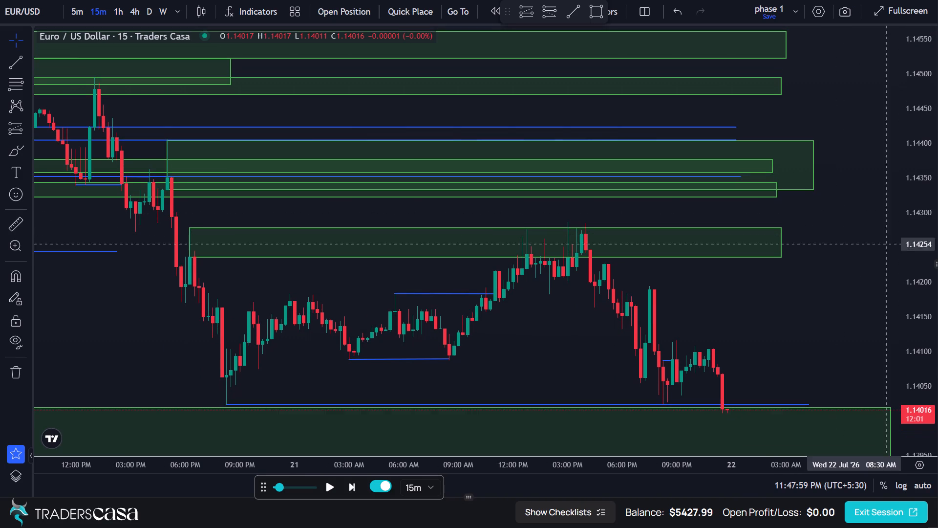
left_click_drag(856, 271, 854, 92)
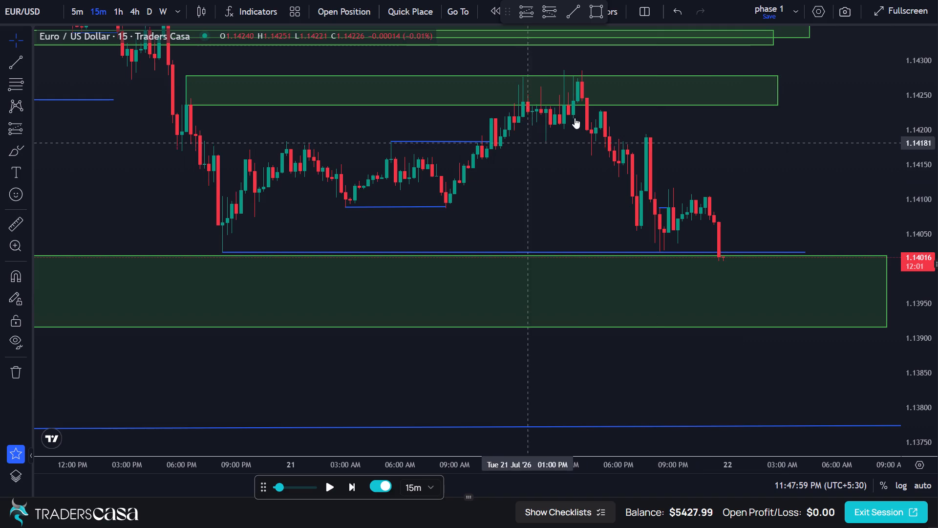
scroll(707, 133, "down", 2)
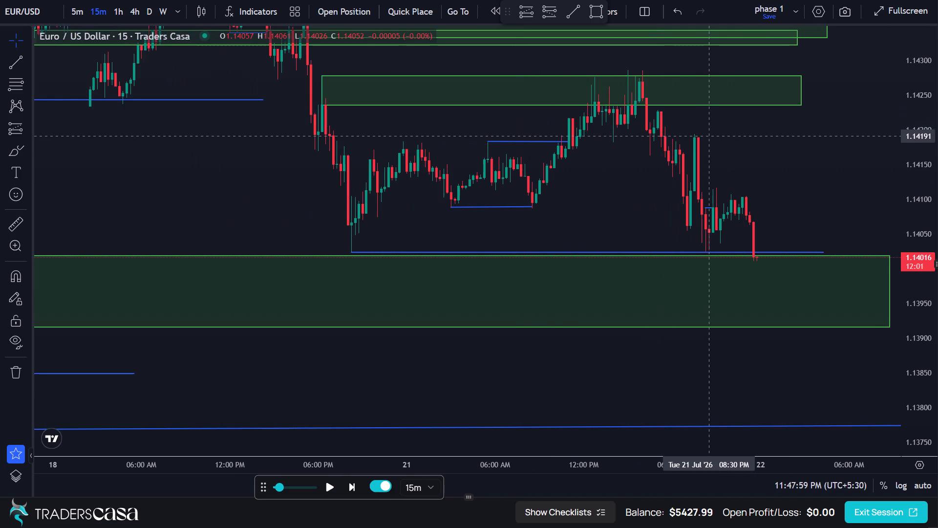
scroll(707, 136, "up", 4)
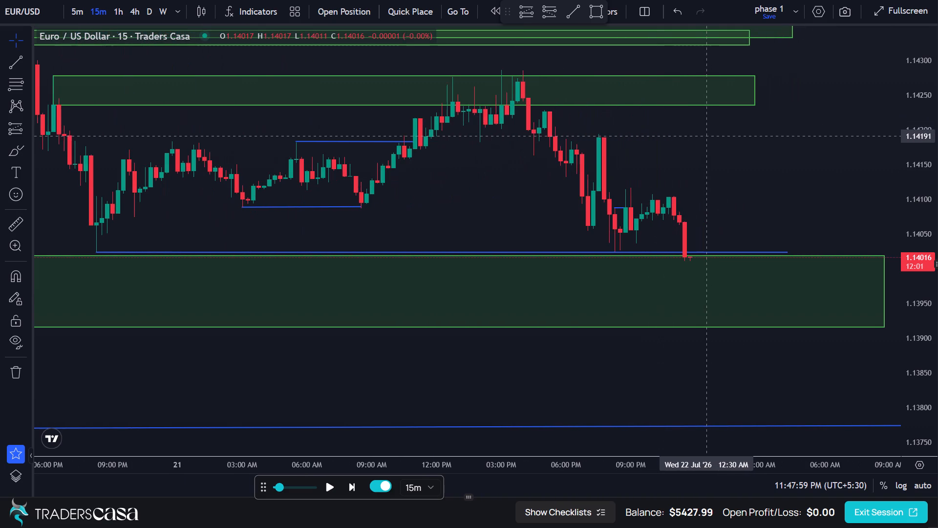
left_click_drag(707, 136, 698, 253)
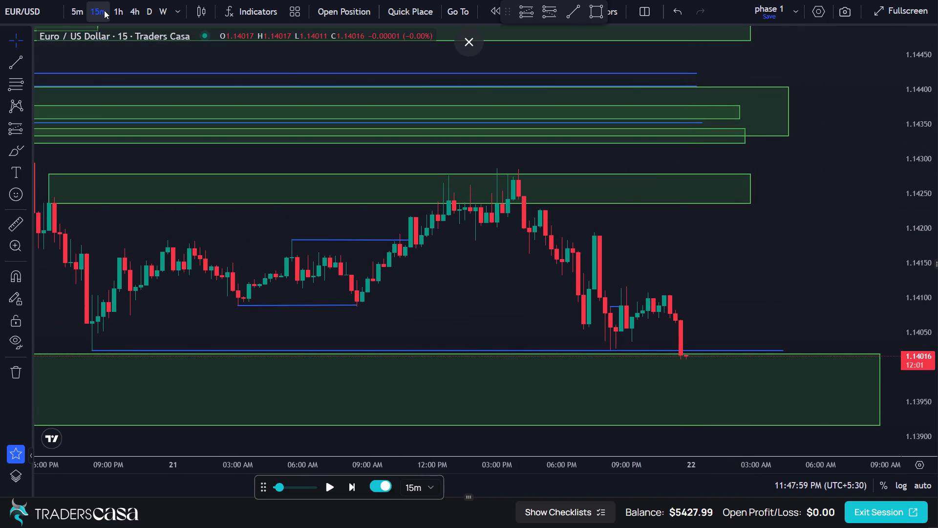
Review the same EUR/USD price action and marked zones on the 5-minute timeframe.
left_click(77, 14)
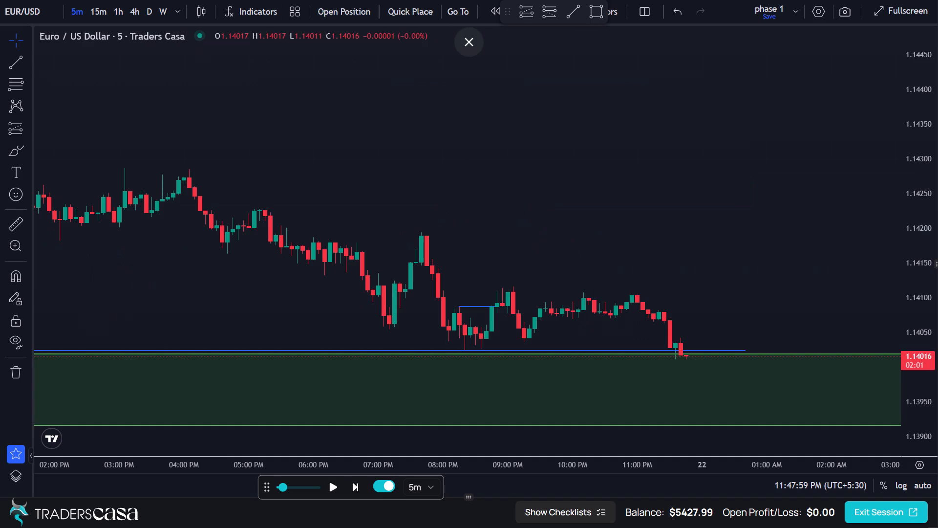
scroll(330, 194, "down", 7)
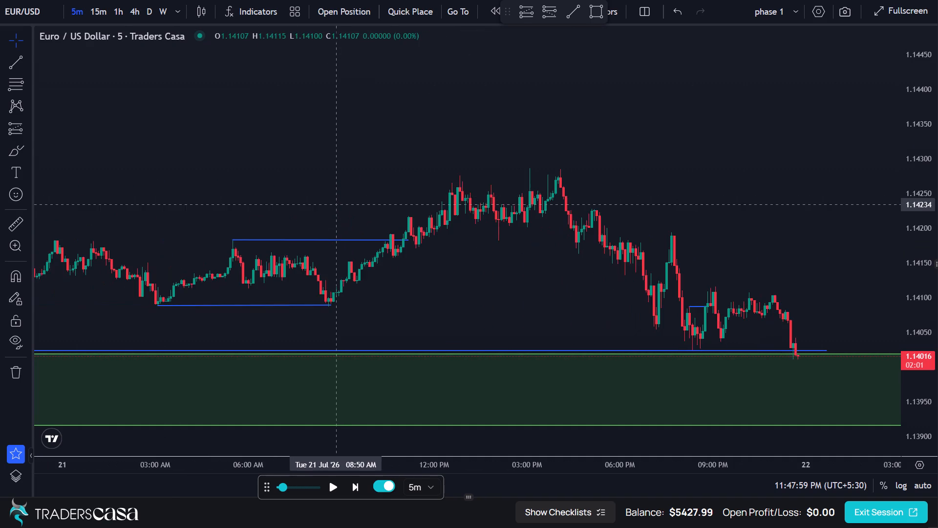
scroll(337, 205, "down", 7)
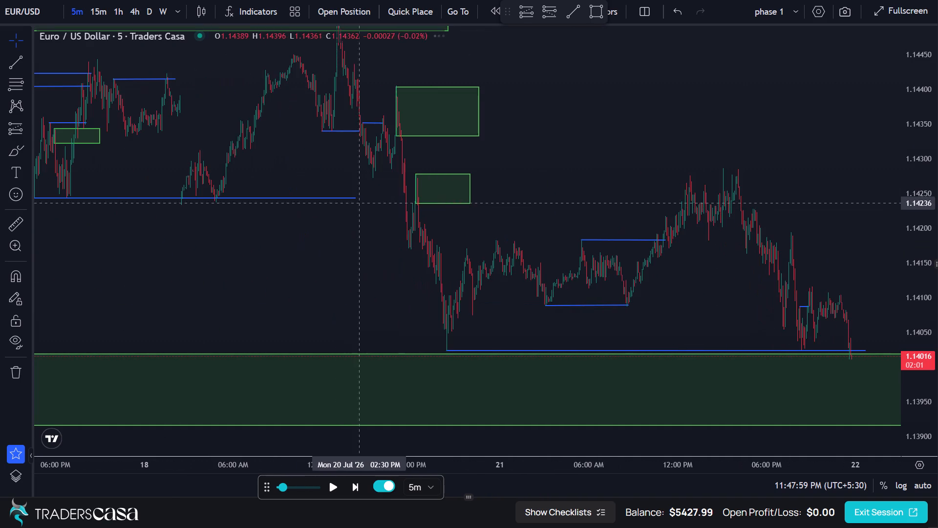
left_click_drag(623, 192, 448, 141)
On the 15-minute chart, extend the green 1.14236–1.14278 zone forward in time to Wed 22 Jul '26, 05:45 AM.
left_click(102, 6)
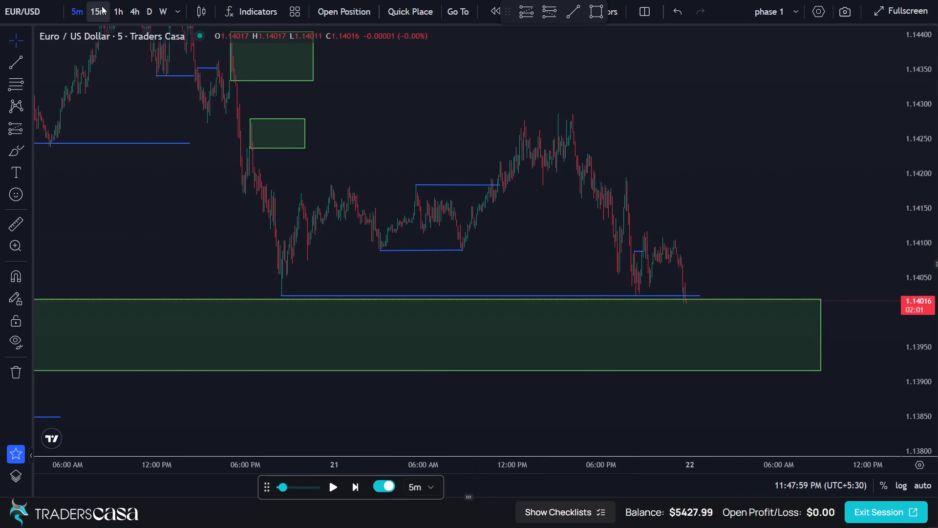
scroll(654, 237, "up", 4)
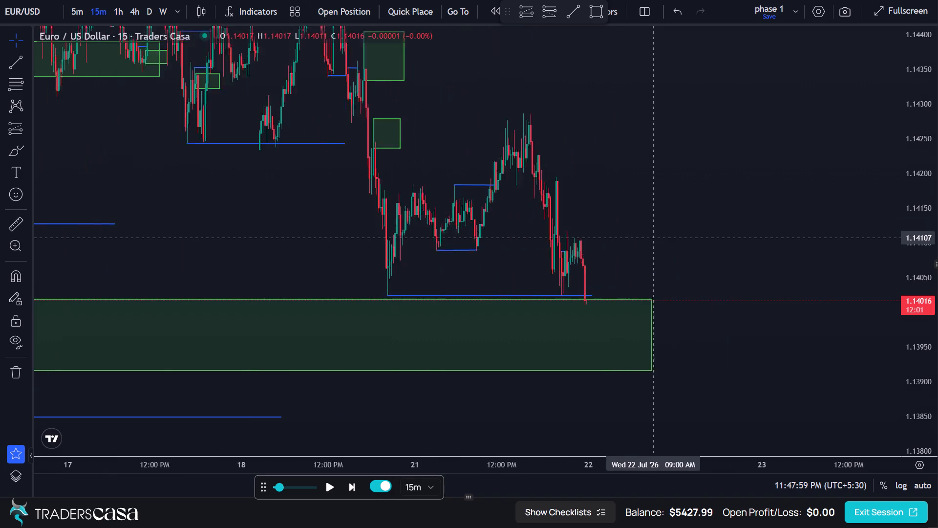
scroll(654, 237, "up", 5)
left_click_drag(535, 216, 740, 259)
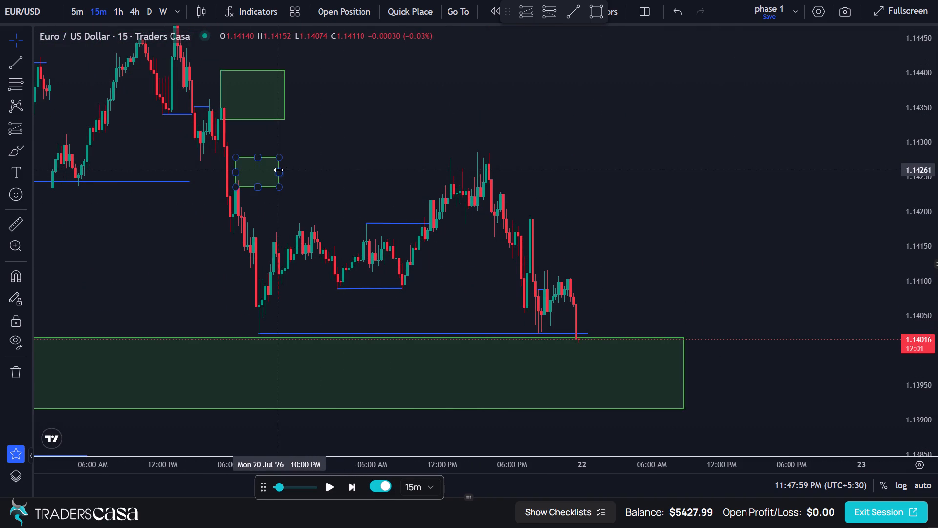
left_click_drag(278, 173, 649, 217)
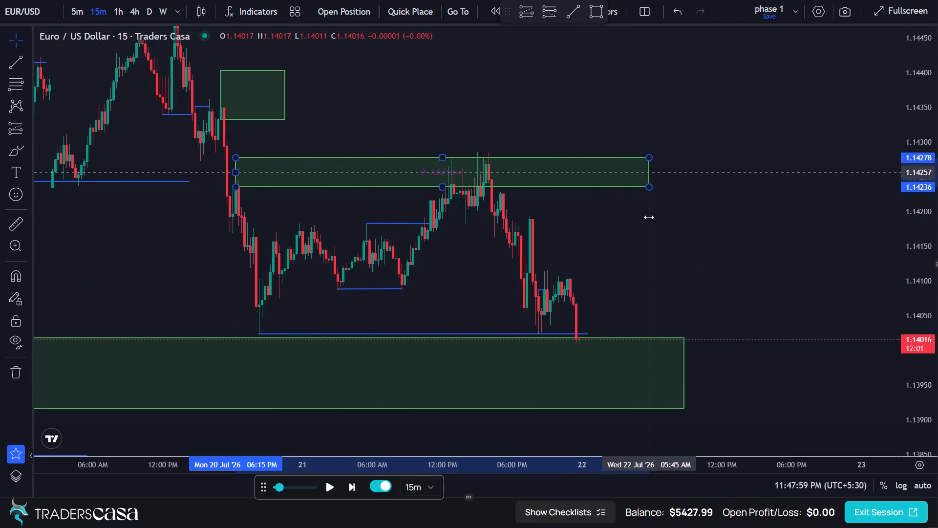
left_click_drag(649, 217, 598, 226)
Shorten the green 1.14236–1.14278 zone back to Tue 21 Jul '26, 03:15 AM, and delete it from the chart.
left_click_drag(598, 226, 340, 187)
left_click(604, 47)
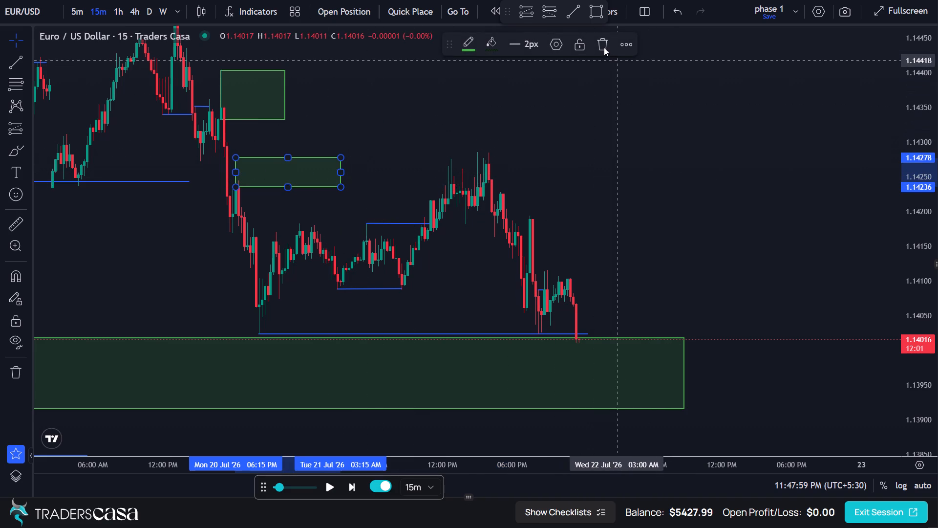
Examine the latest EUR/USD drop into the large green zone on the 15-minute and then the 5-minute timeframe.
scroll(579, 182, "up", 4)
left_click_drag(479, 178, 646, 187)
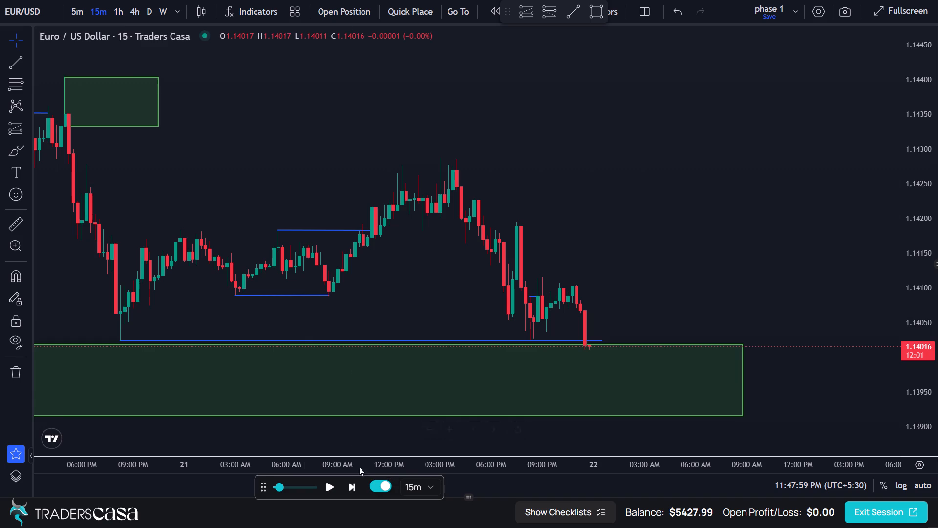
left_click(73, 13)
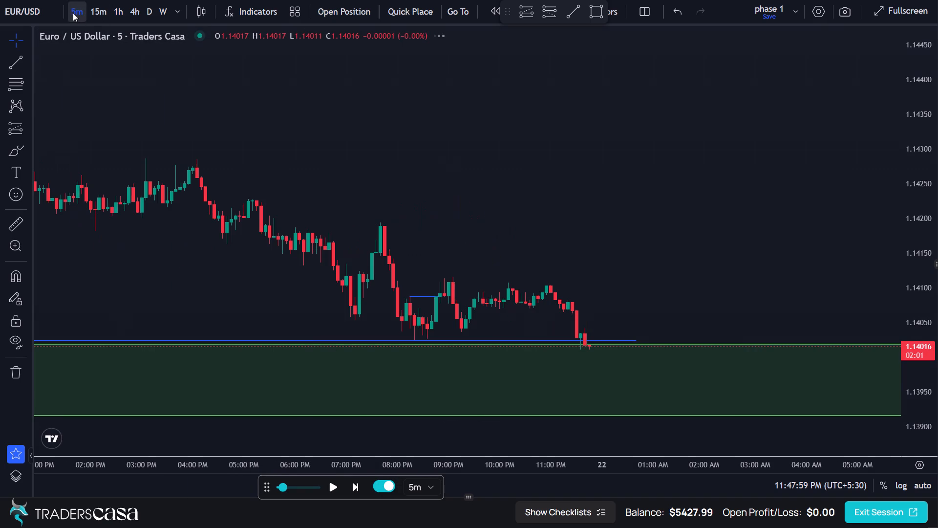
left_click_drag(421, 187, 710, 168)
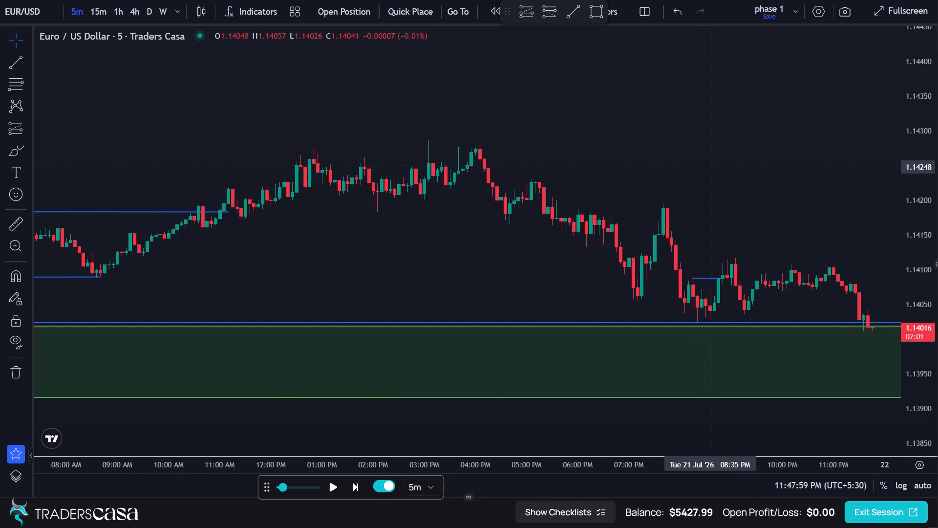
scroll(709, 172, "down", 7)
left_click_drag(738, 154, 659, 136)
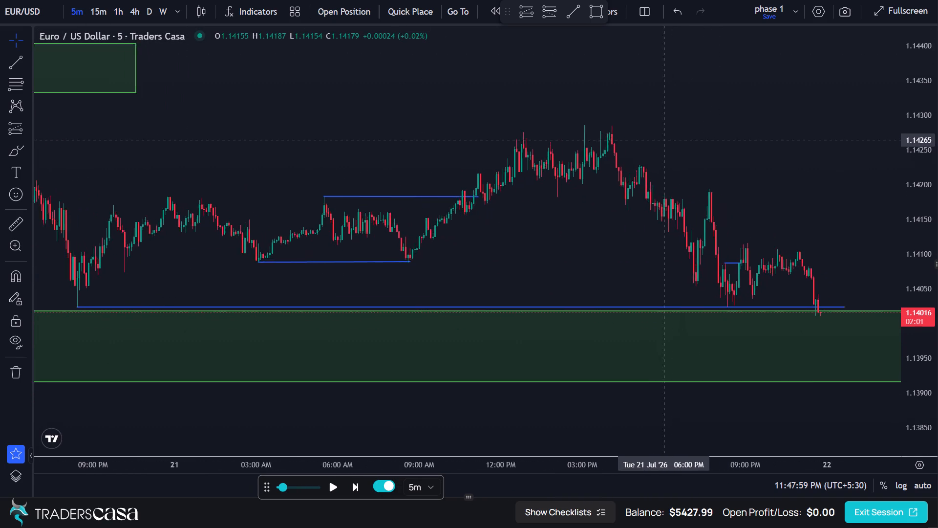
left_click_drag(659, 136, 598, 92)
left_click_drag(716, 141, 578, 125)
scroll(578, 125, "up", 3)
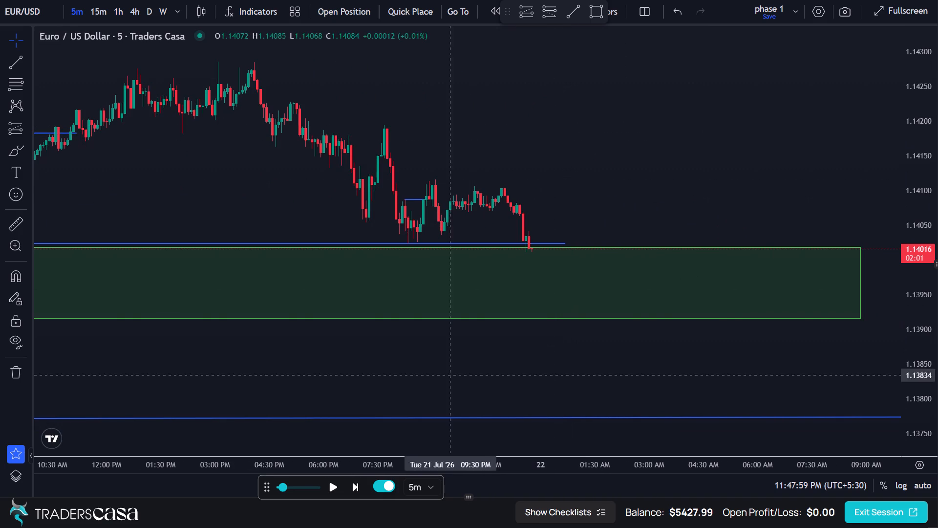
Advance the replay on the 5-minute chart to 11:59:59 PM on 21 Jul.
left_click(360, 489)
left_click(360, 489)
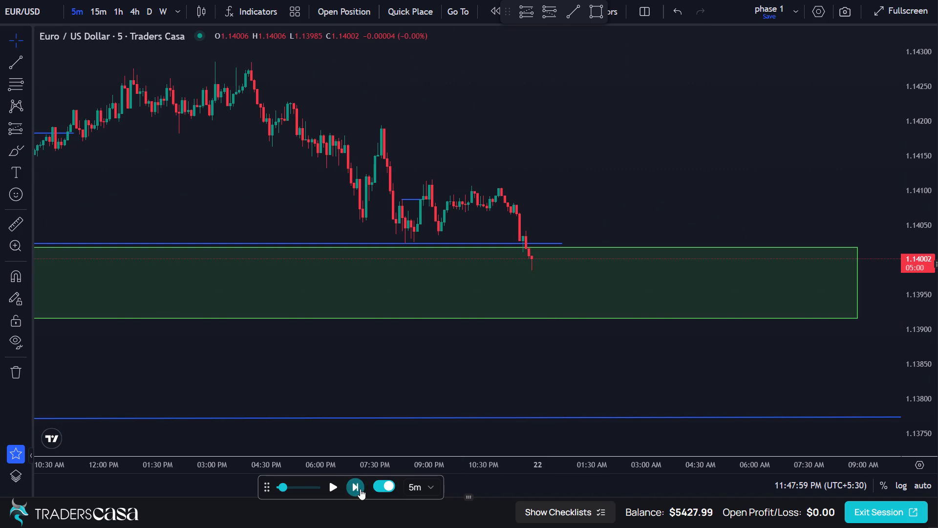
left_click(360, 489)
Advance the 5-minute replay candle by candle to 12:54:59 AM on 22 Jul, following price at the green zone's upper edge.
scroll(577, 201, "up", 1)
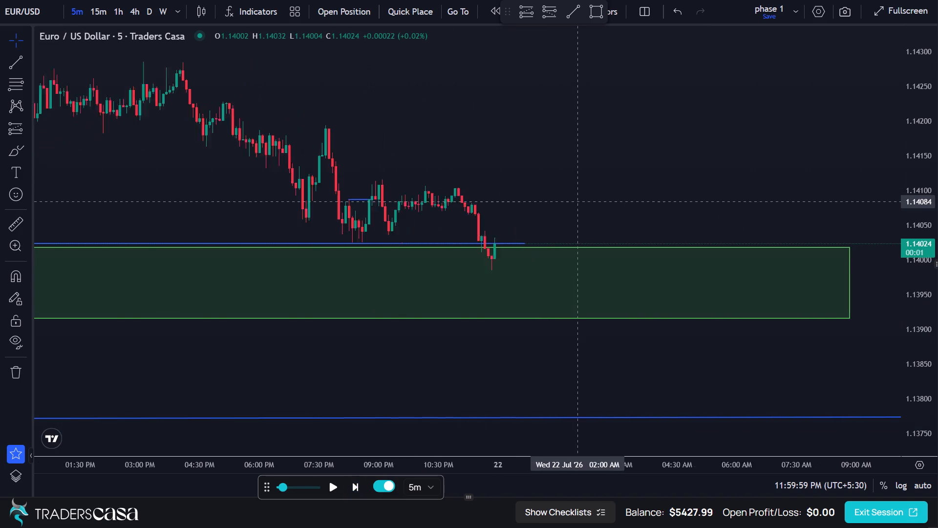
scroll(577, 201, "up", 2)
left_click_drag(484, 204, 427, 212)
scroll(426, 212, "up", 2)
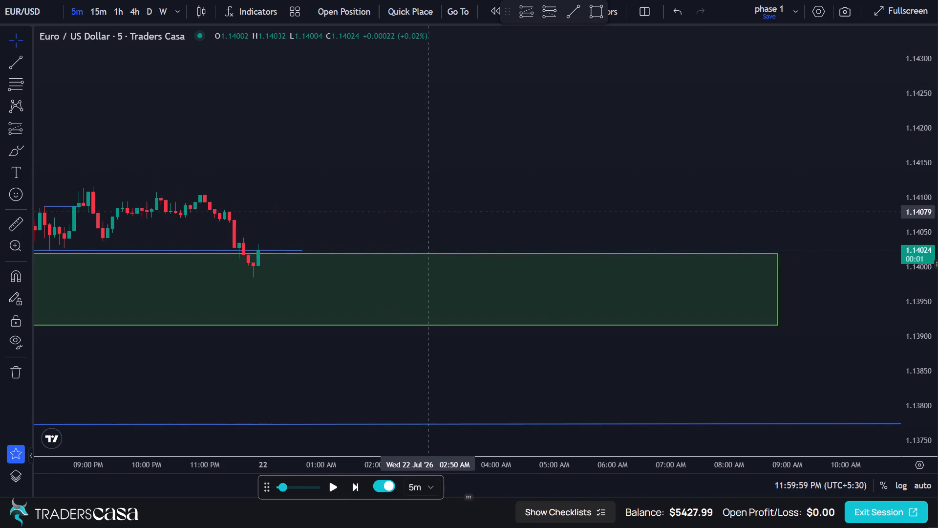
left_click_drag(319, 188, 531, 207)
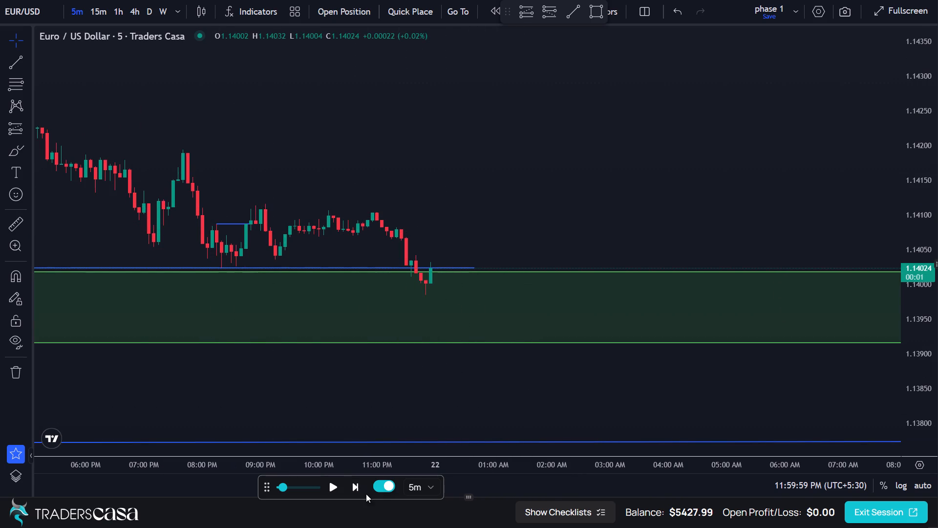
left_click(353, 487)
left_click(353, 487)
left_click(353, 487)
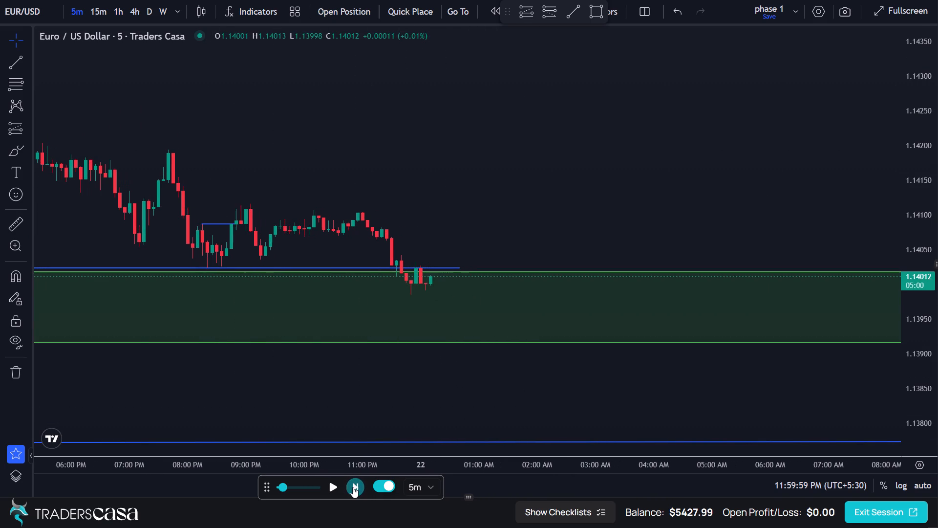
left_click(353, 487)
left_click(353, 487)
left_click(353, 487)
left_click(353, 487)
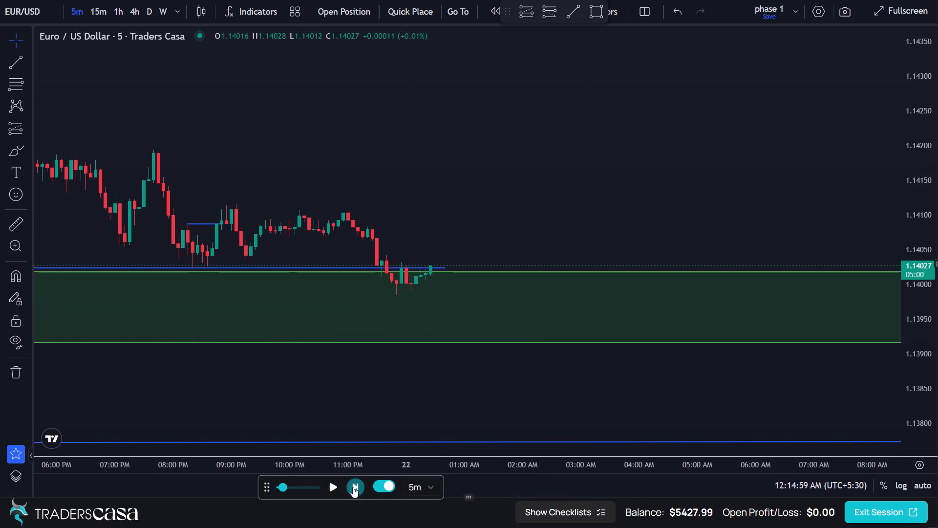
left_click(353, 487)
left_click(353, 487)
left_click(352, 488)
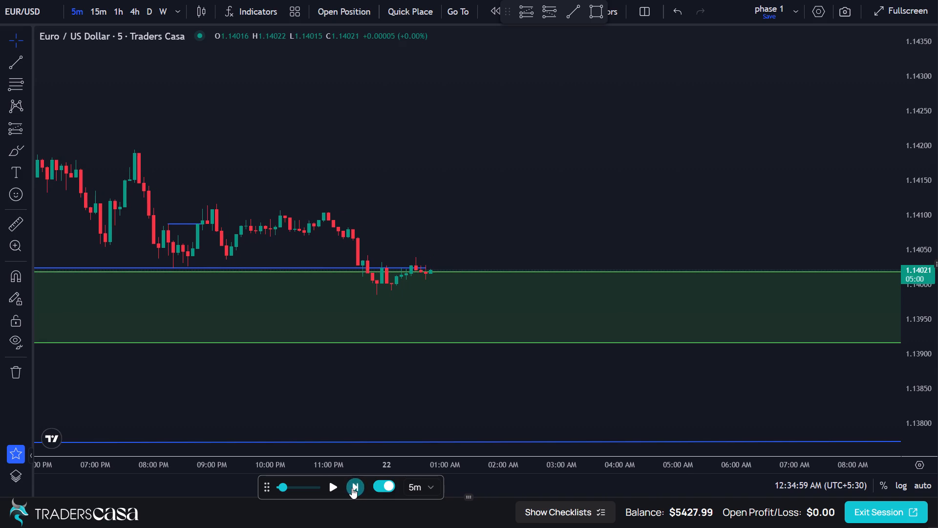
double_click(352, 488)
left_click(352, 488)
left_click(352, 488)
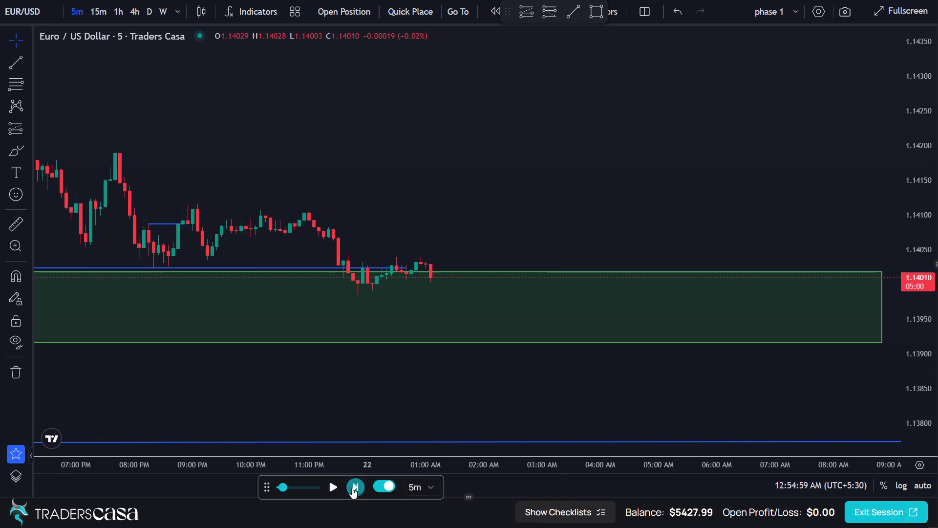
Continue the 5-minute replay candle by candle to 03:24:59 AM on 22 Jul.
left_click(352, 488)
triple_click(352, 488)
triple_click(352, 488)
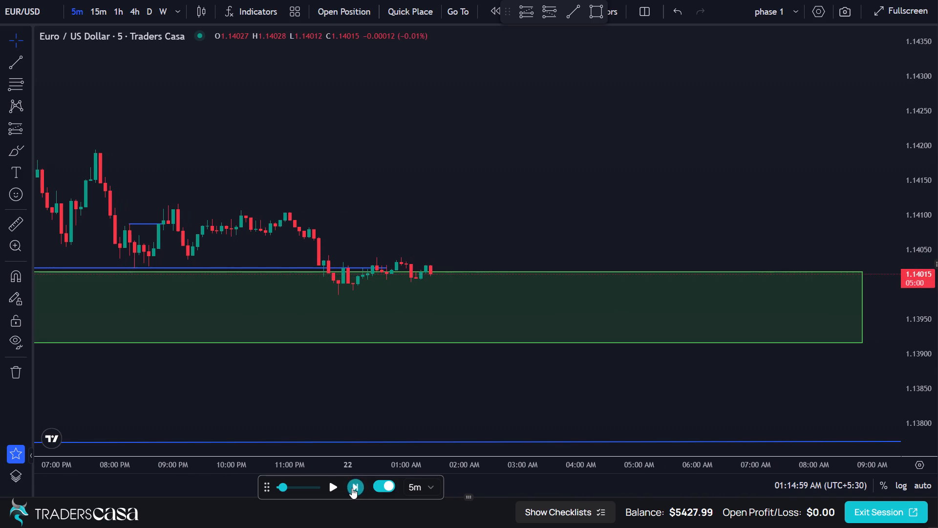
triple_click(352, 488)
triple_click(352, 488)
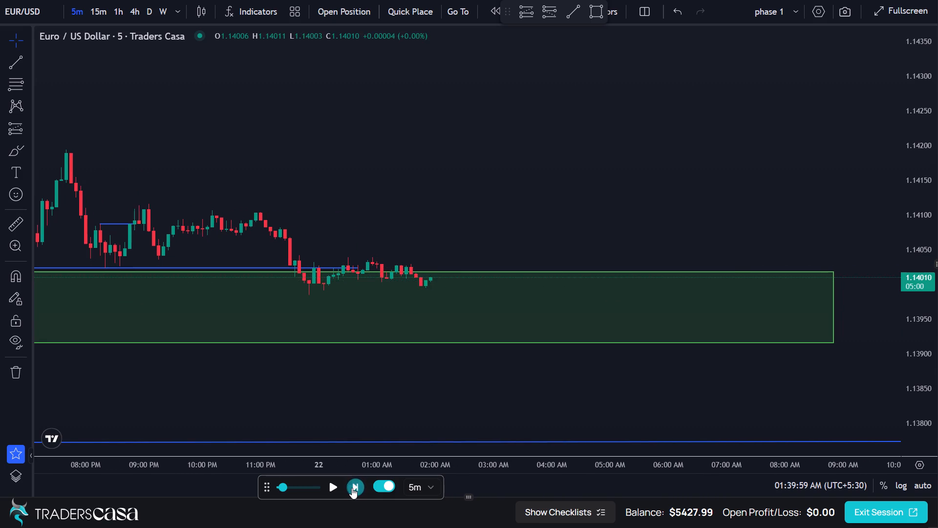
triple_click(352, 488)
triple_click(352, 488)
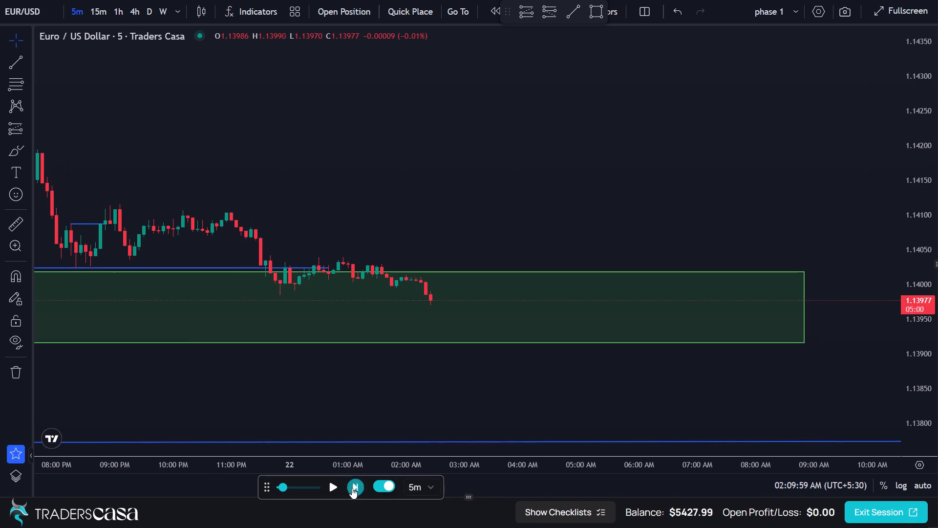
triple_click(352, 488)
left_click(352, 488)
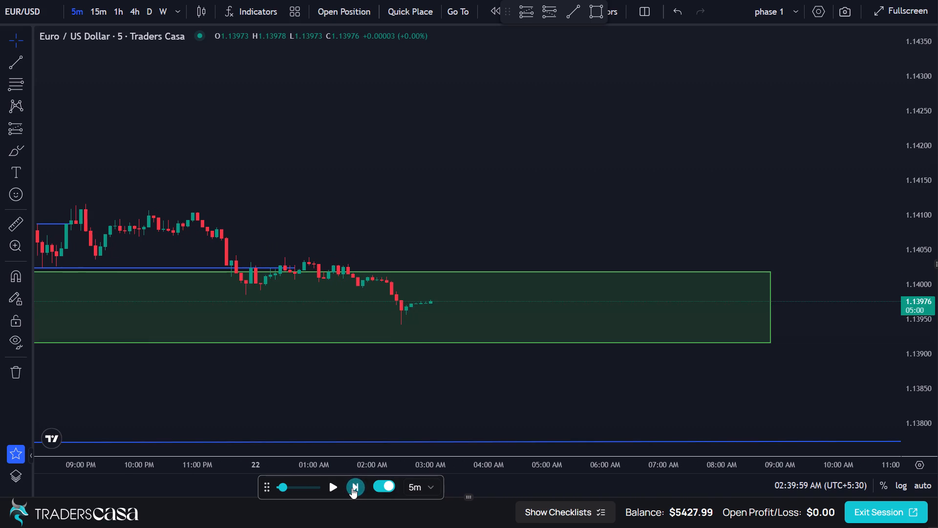
triple_click(352, 488)
left_click(352, 488)
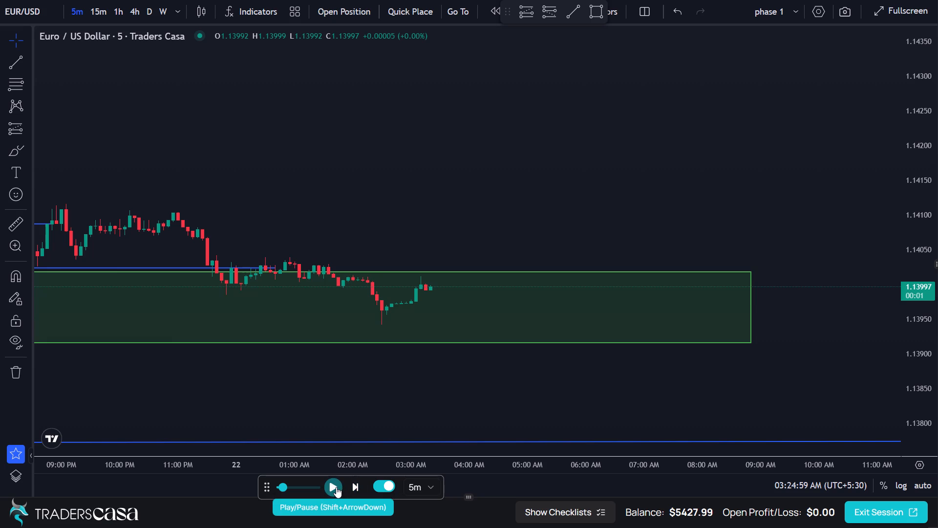
Draw a long position at the latest candle with entry 1.13990, target 1.14130 and stop 1.13934, for a 2.5 risk/reward ratio.
left_click_drag(366, 197, 459, 195)
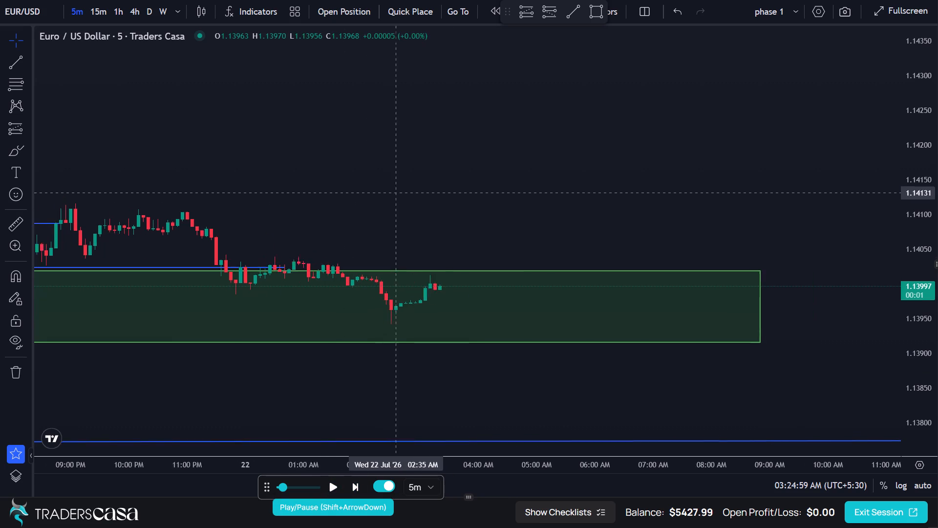
left_click_drag(459, 195, 582, 199)
scroll(506, 206, "down", 3)
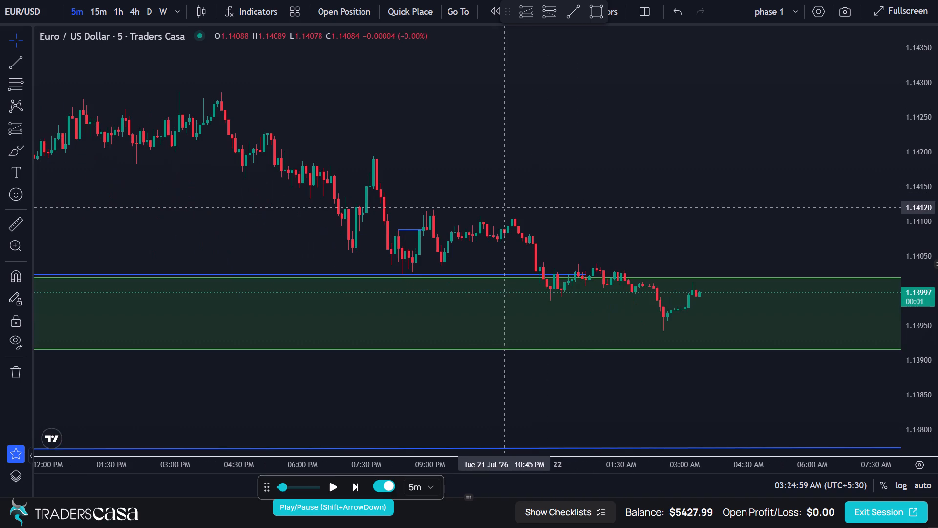
left_click_drag(596, 204, 425, 215)
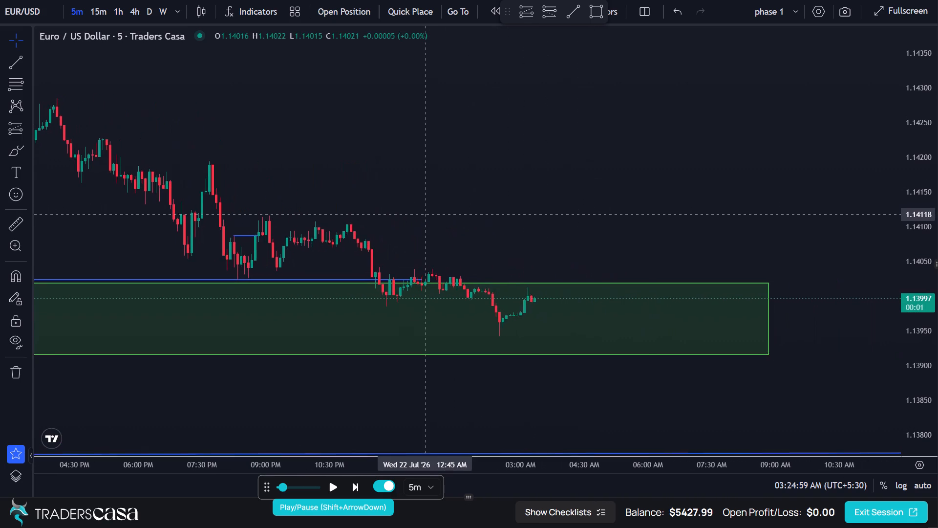
scroll(425, 215, "up", 4)
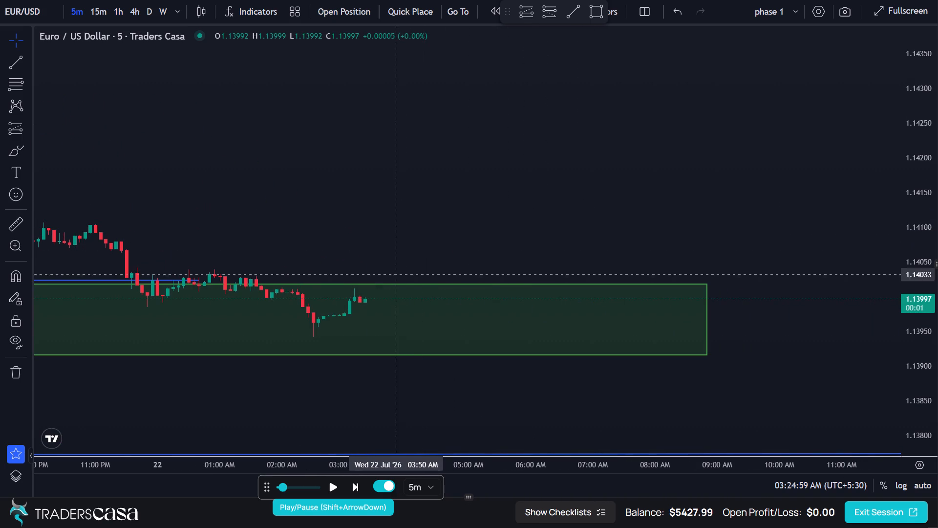
left_click(533, 14)
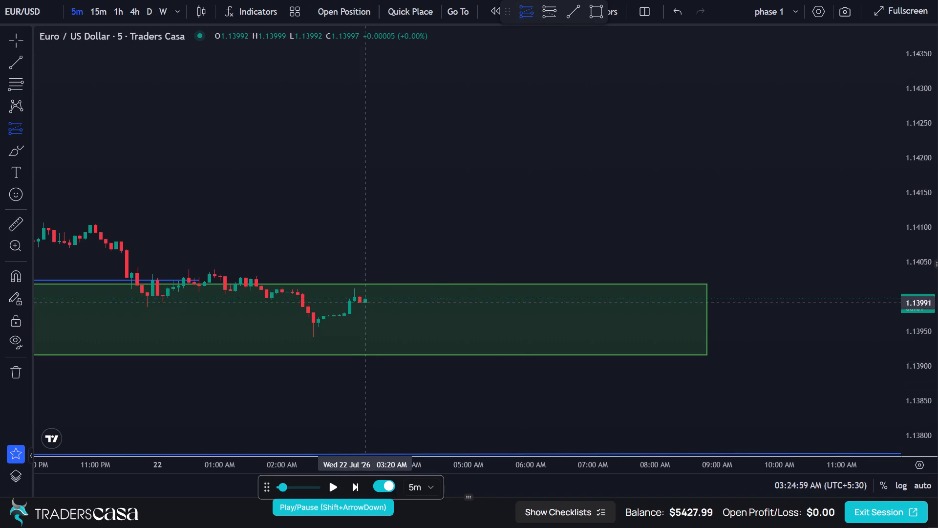
left_click(369, 303)
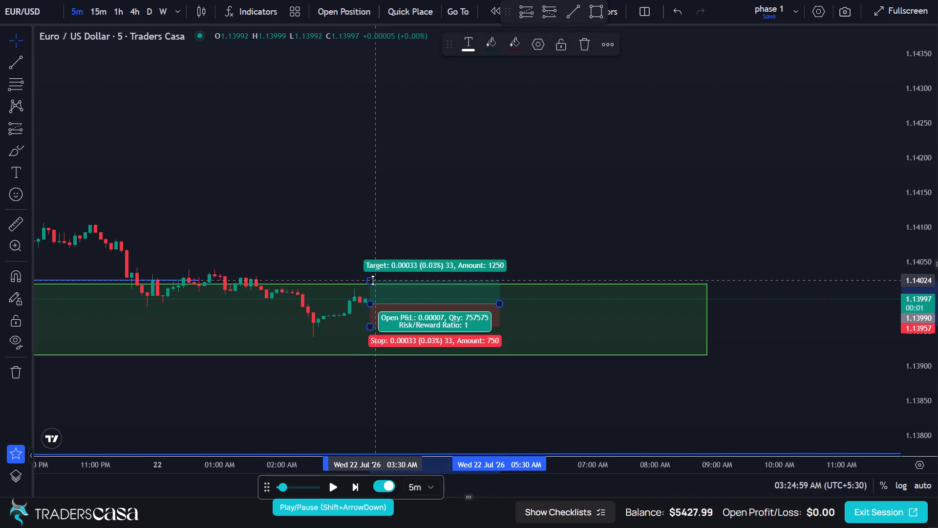
left_click_drag(373, 280, 382, 220)
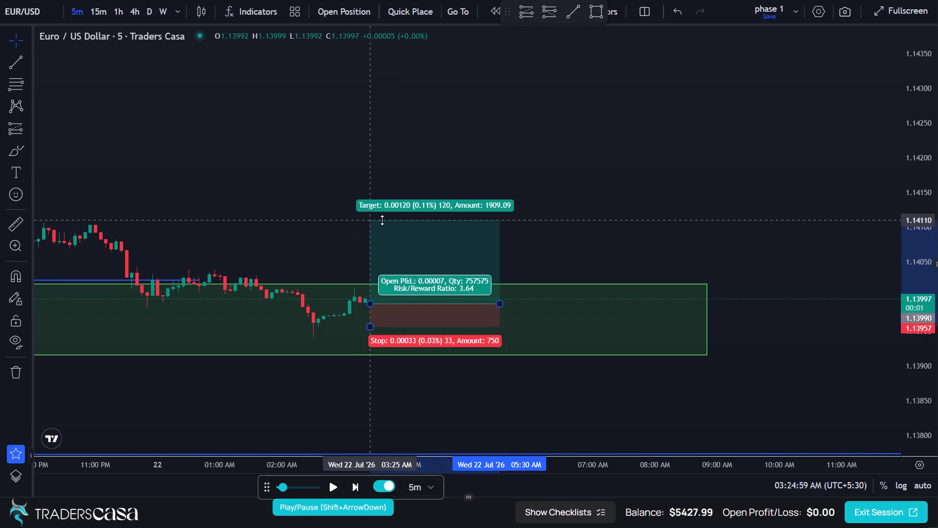
left_click_drag(382, 220, 384, 214)
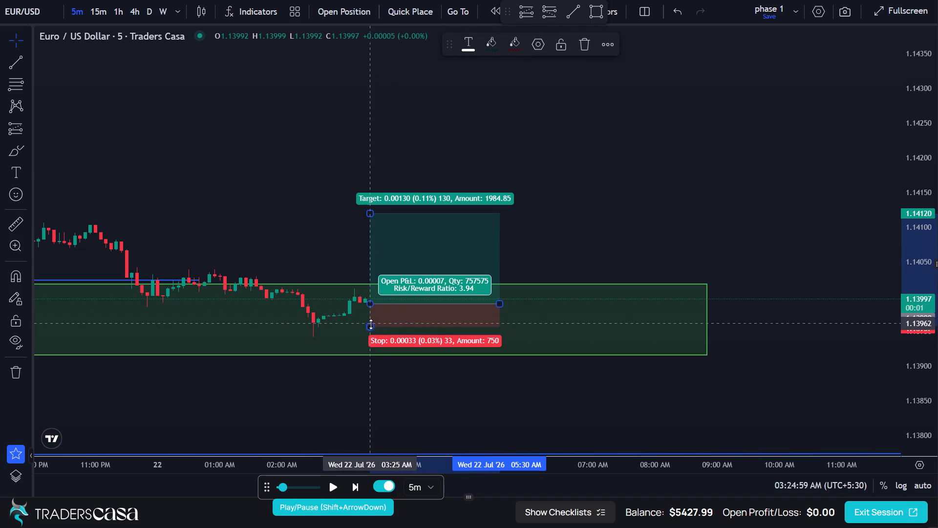
left_click_drag(371, 327, 369, 342)
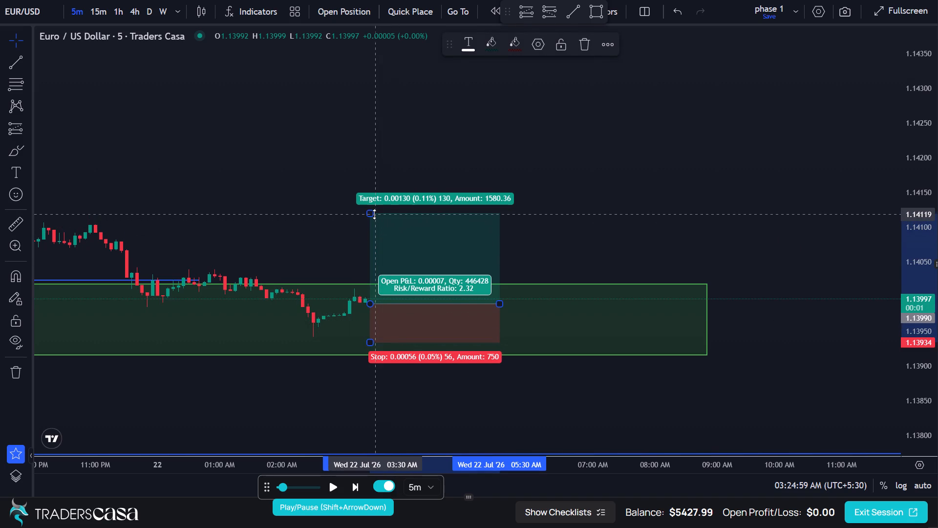
left_click_drag(374, 214, 375, 204)
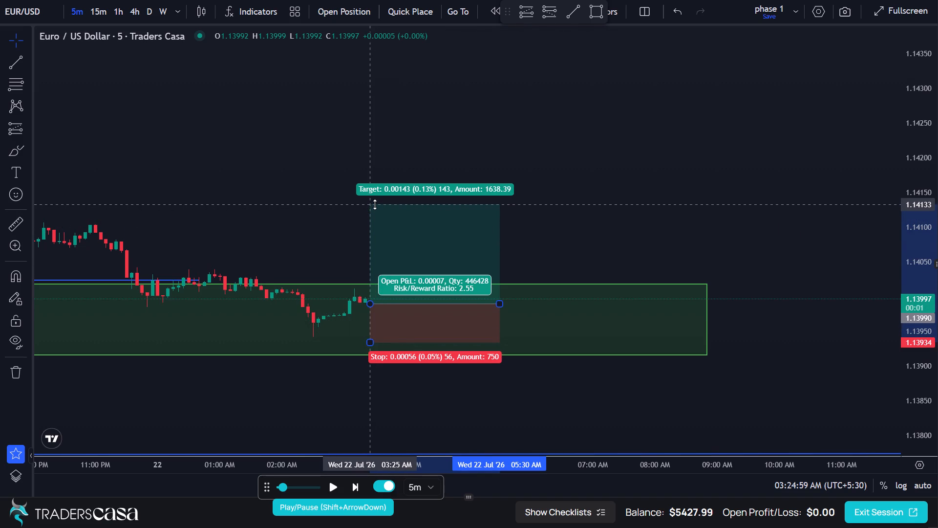
left_click_drag(375, 204, 376, 206)
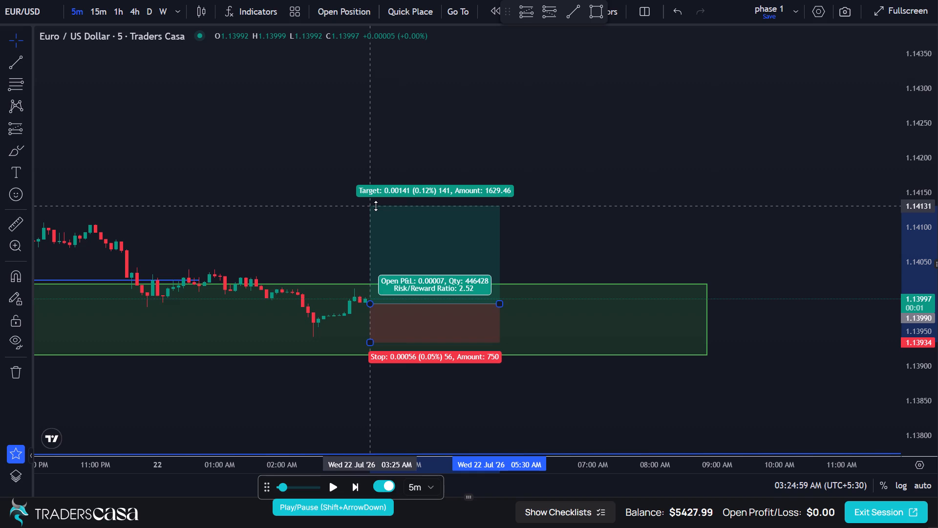
left_click_drag(376, 206, 376, 206)
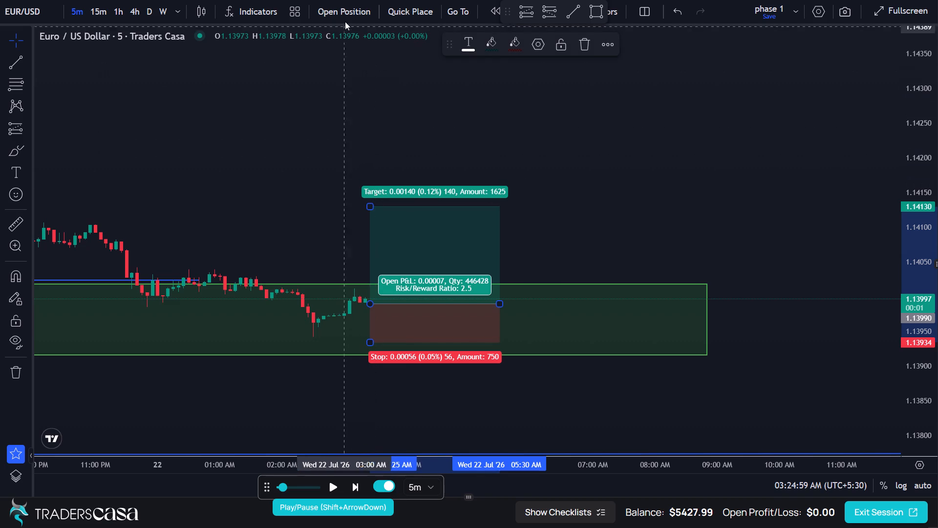
Place a buy limit order at 1.1399 with take profit 1.1413, stop loss 1.13934 and 1% risk ($50) on the initial balance.
left_click(348, 8)
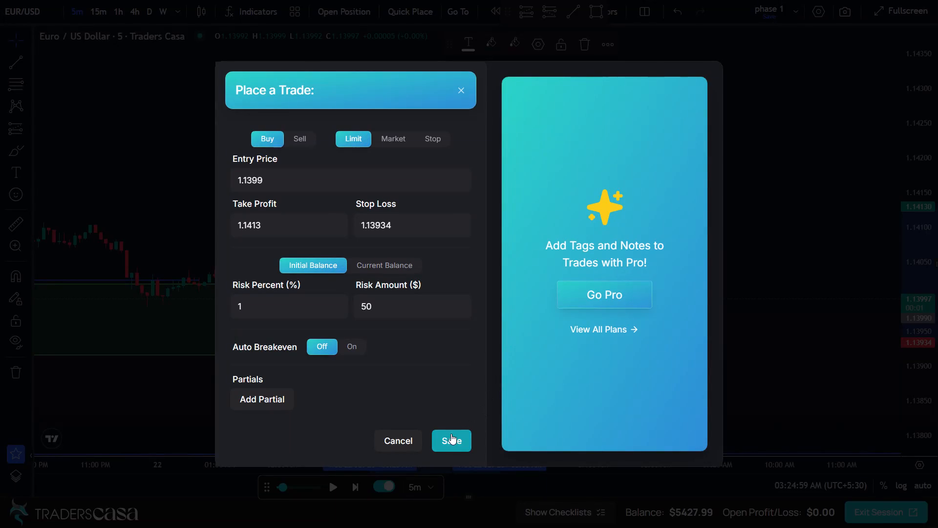
left_click(451, 438)
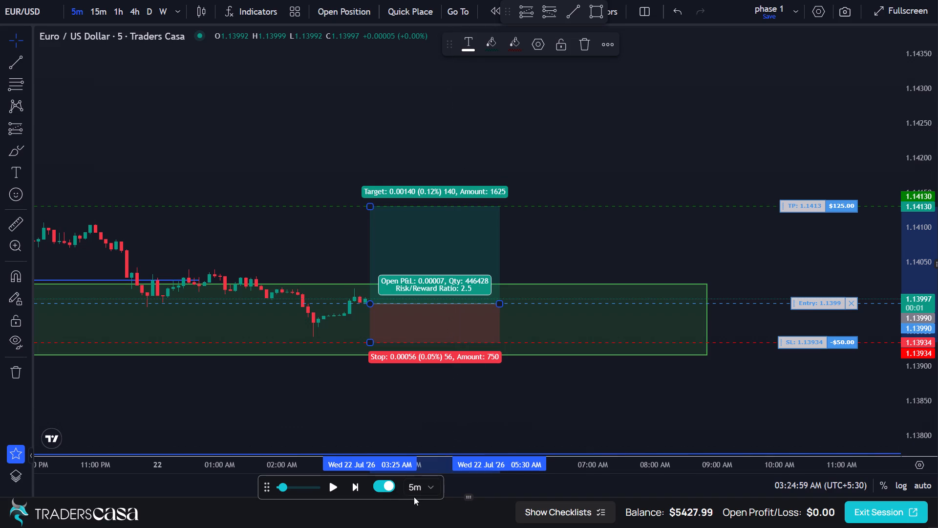
Advance the 5-minute replay candle by candle to 05:14:59 AM on 22 Jul, following the long from 1.1399.
left_click(353, 482)
left_click(353, 482)
triple_click(353, 482)
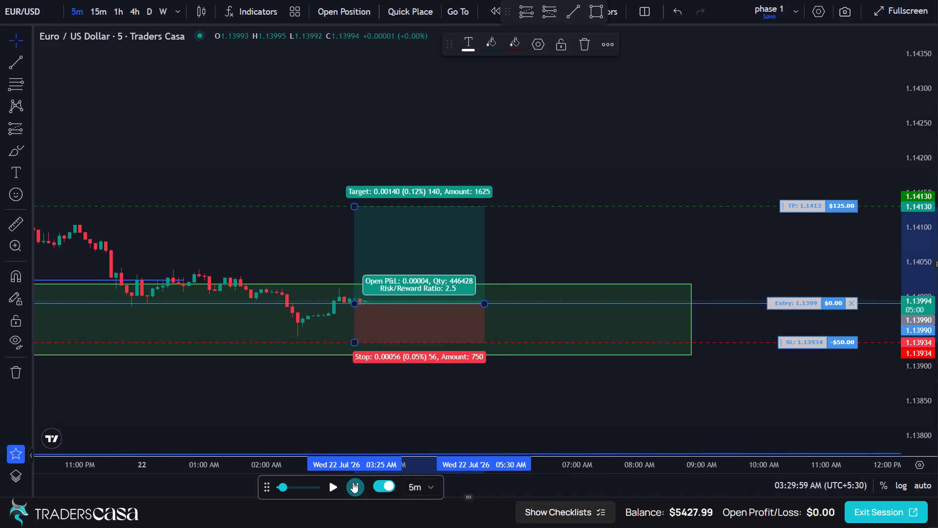
triple_click(353, 482)
triple_click(353, 482)
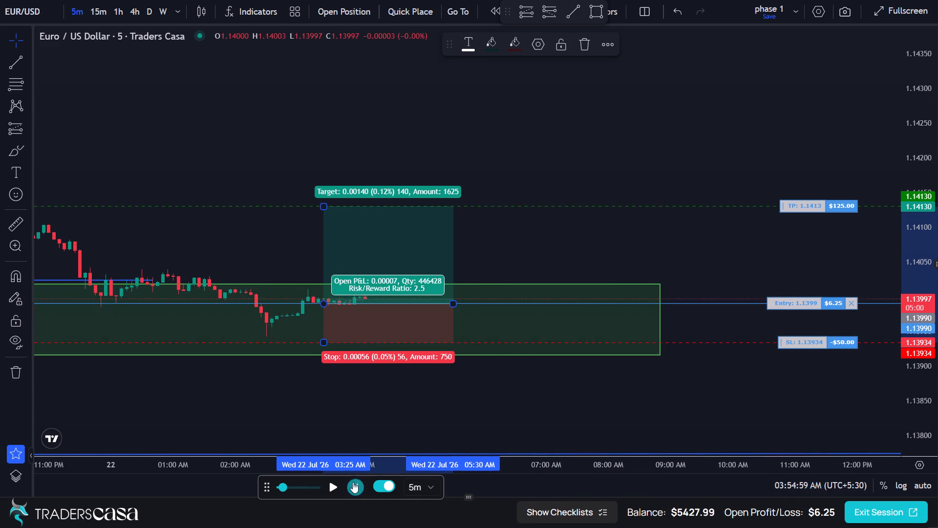
triple_click(353, 482)
triple_click(353, 482)
triple_click(353, 482)
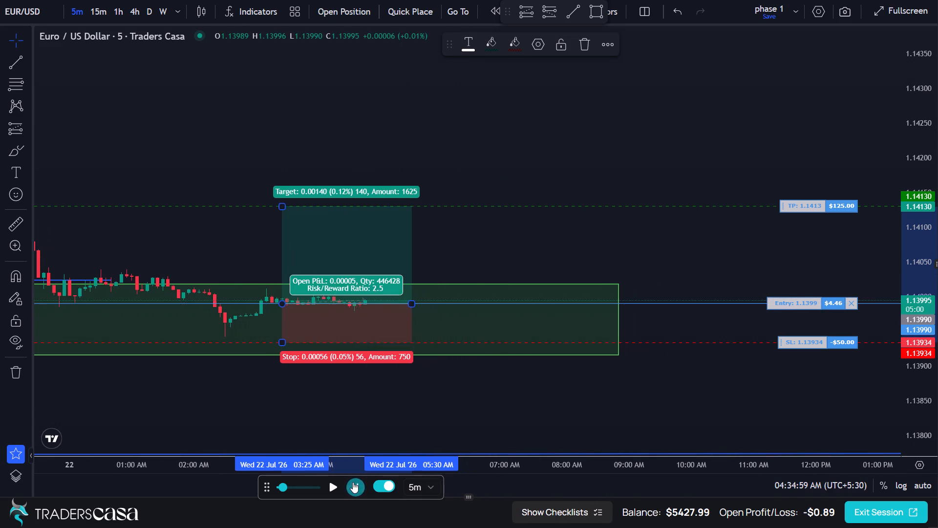
triple_click(353, 482)
triple_click(353, 482)
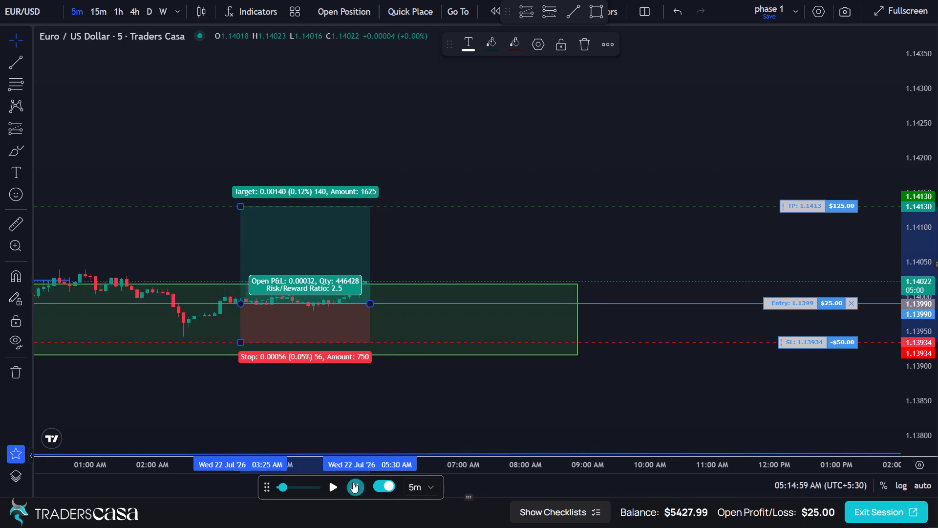
Continue the 5-minute replay candle by candle to 07:09:59 AM on 22 Jul with the long still running.
triple_click(353, 482)
triple_click(353, 482)
triple_click(353, 482)
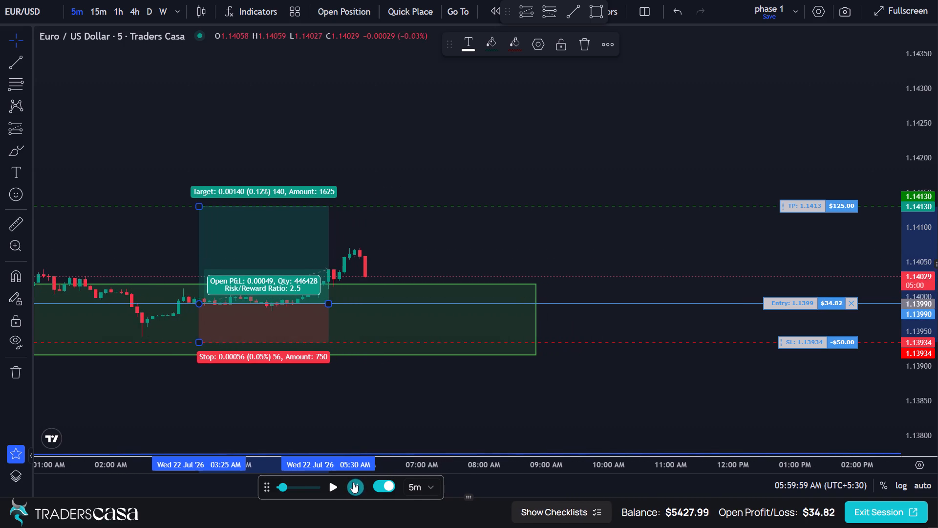
triple_click(353, 482)
triple_click(353, 482)
triple_click(355, 471)
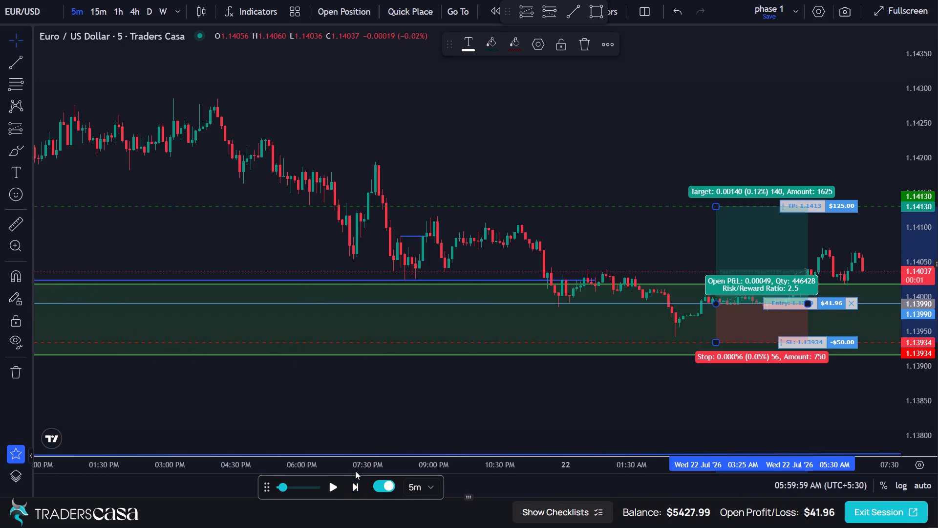
triple_click(355, 485)
left_click(355, 485)
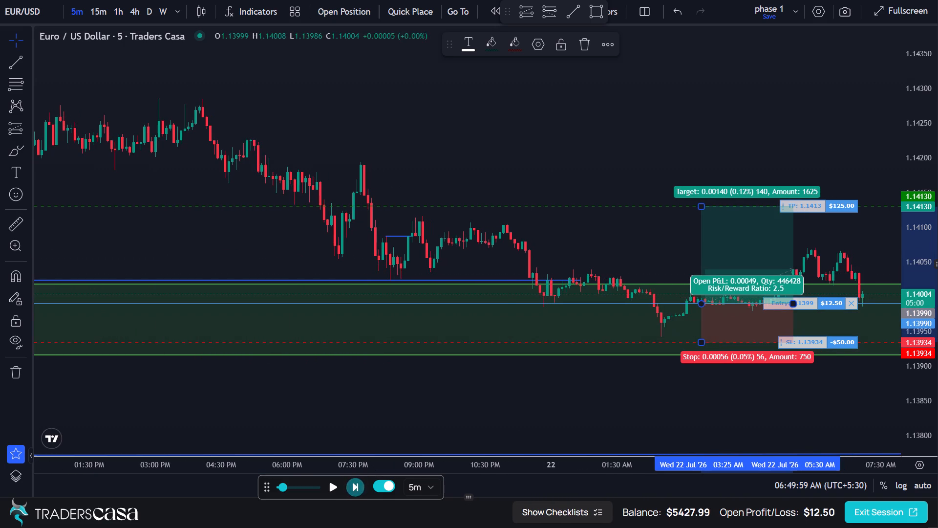
Step the 5-minute replay forward to 08:49:59 AM on 22 Jul, watching price between the entry and the take profit.
left_click_drag(634, 243, 350, 260)
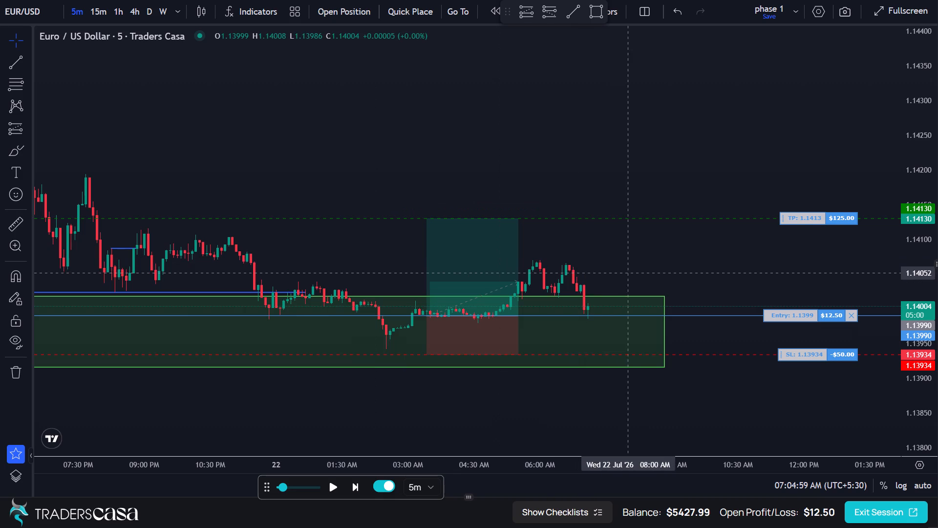
scroll(631, 273, "up", 5)
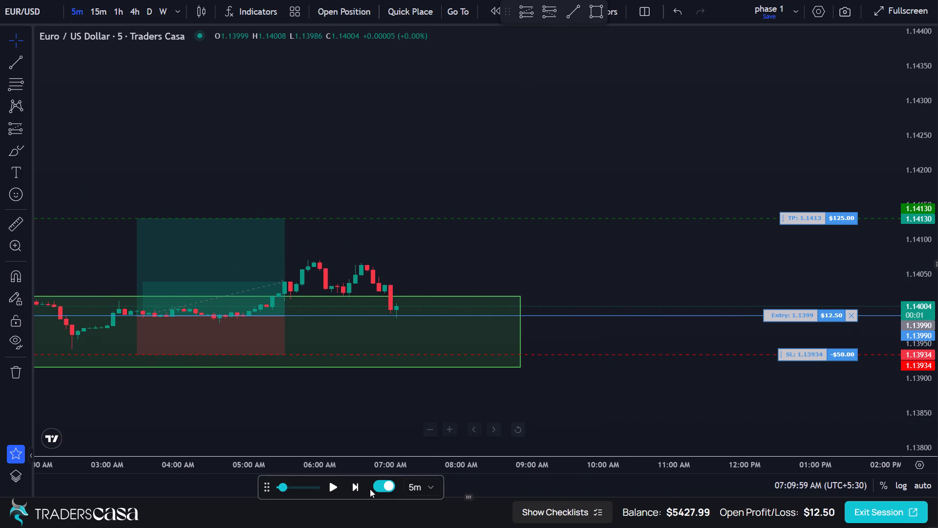
triple_click(357, 487)
triple_click(357, 487)
triple_click(357, 487)
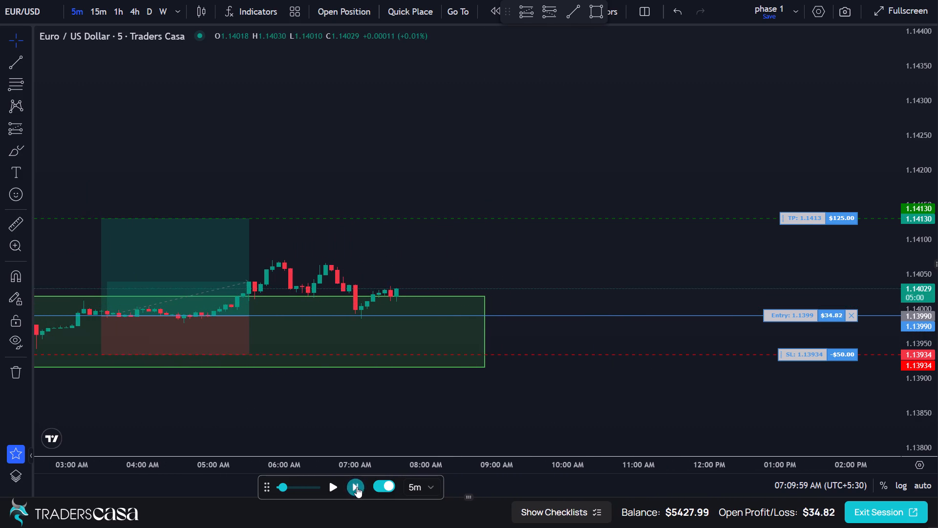
triple_click(357, 487)
triple_click(357, 487)
triple_click(357, 487)
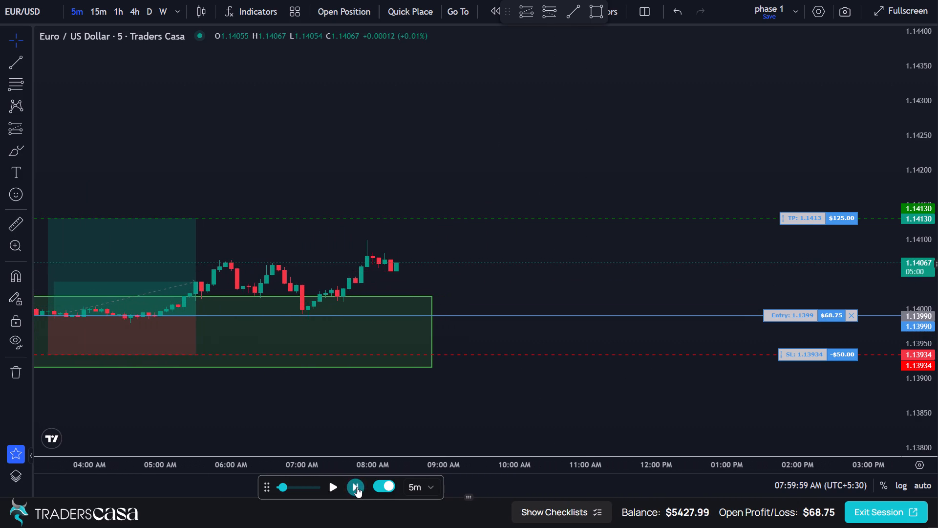
triple_click(357, 487)
triple_click(357, 487)
triple_click(357, 487)
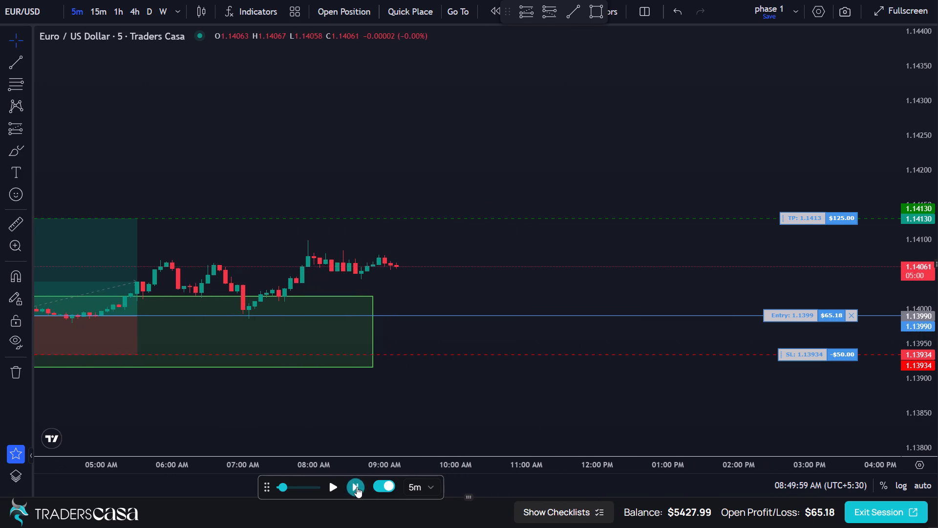
Keep advancing the 5-minute replay to 11:44:59 AM on 22 Jul, until price reaches the 1.1413 take profit.
left_click(357, 487)
left_click(357, 487)
double_click(358, 484)
left_click_drag(358, 486, 358, 493)
triple_click(358, 491)
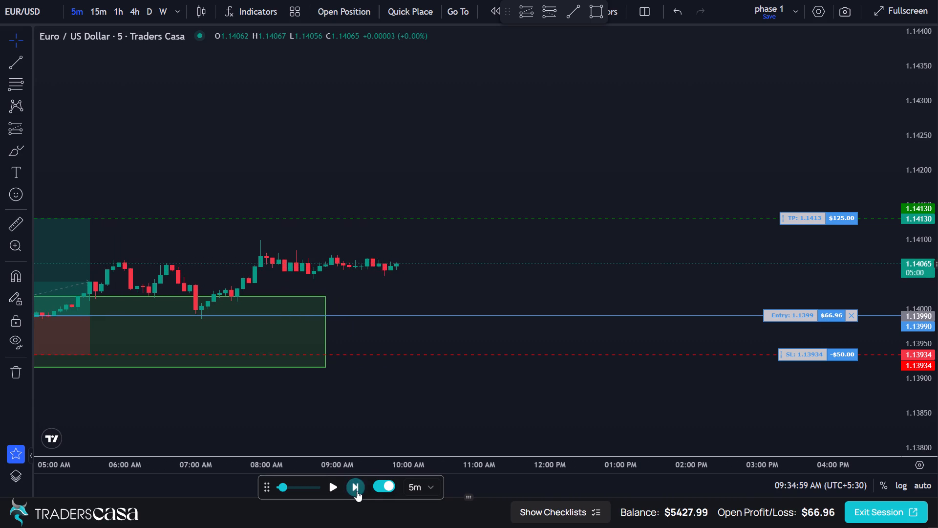
triple_click(357, 490)
triple_click(357, 489)
triple_click(359, 491)
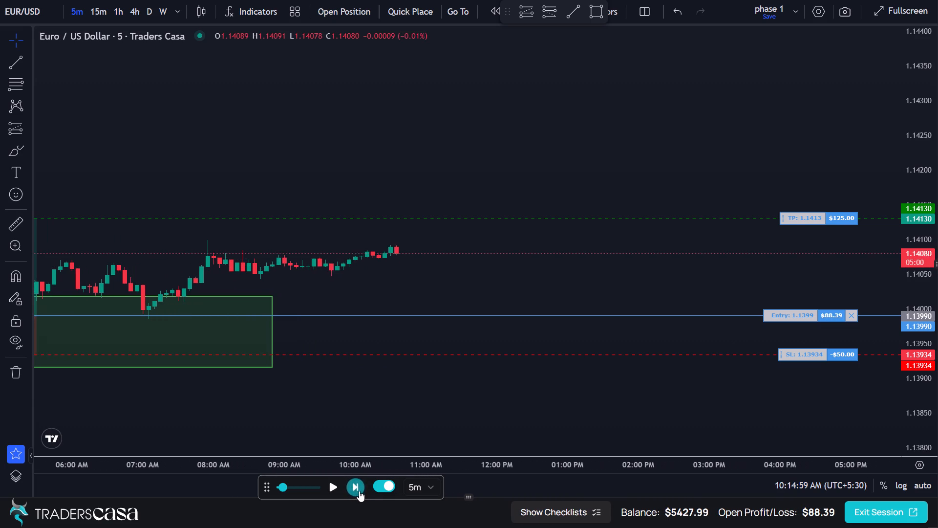
triple_click(360, 491)
triple_click(360, 492)
triple_click(360, 491)
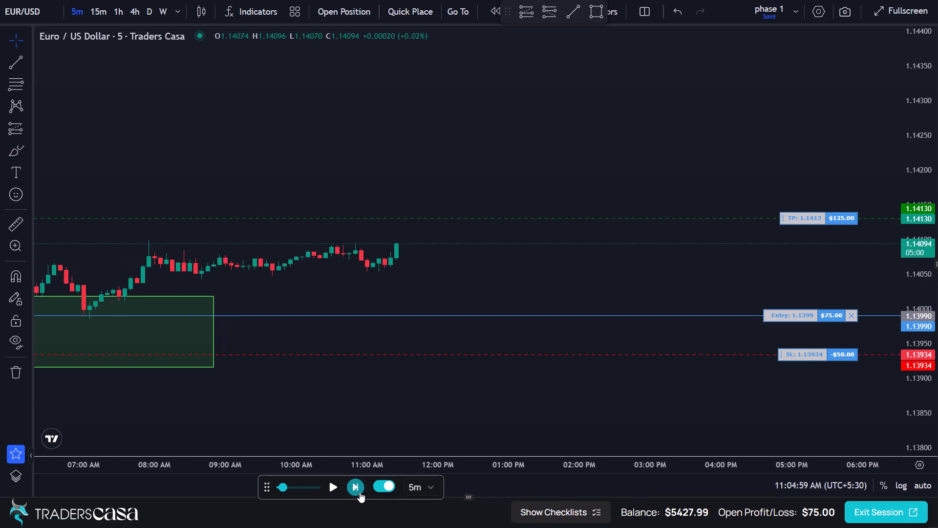
triple_click(360, 492)
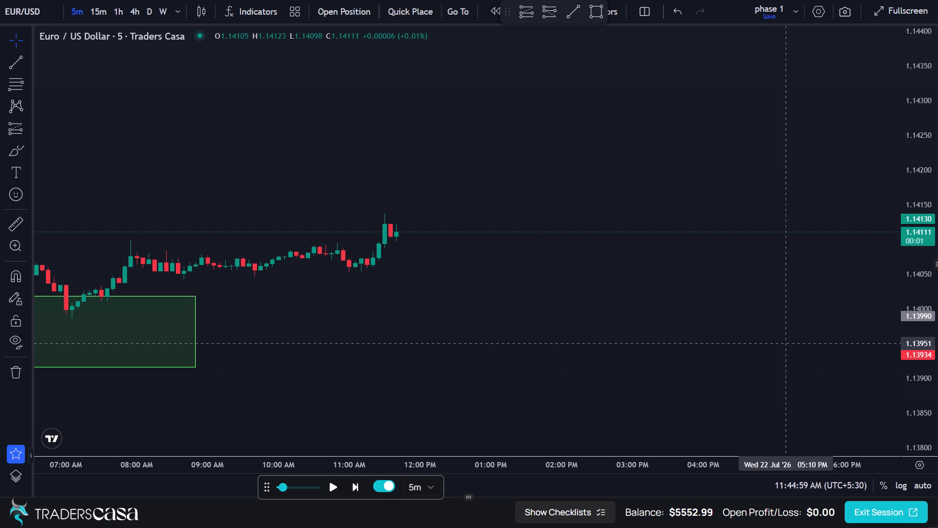
Examine the price action from the green demand zone and the long's entry up to the latest candles.
scroll(492, 301, "down", 6)
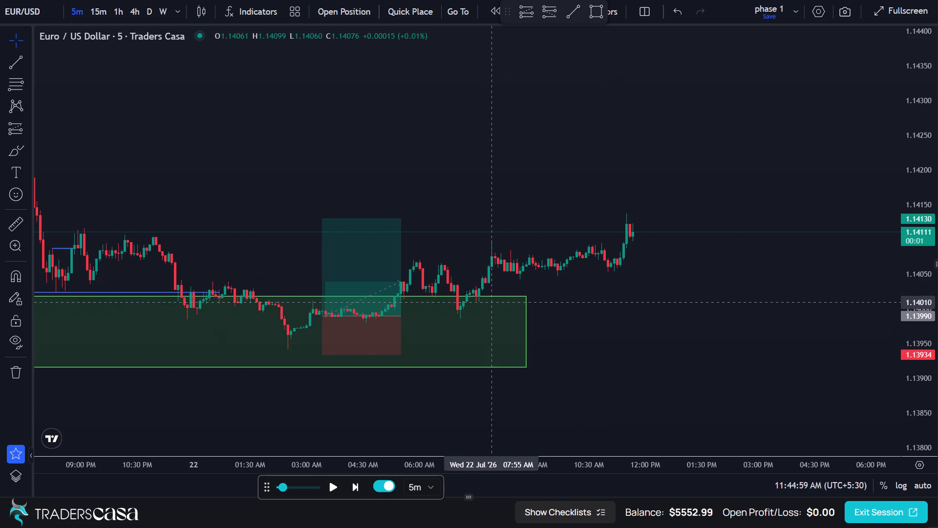
left_click(661, 221)
scroll(661, 222, "up", 4)
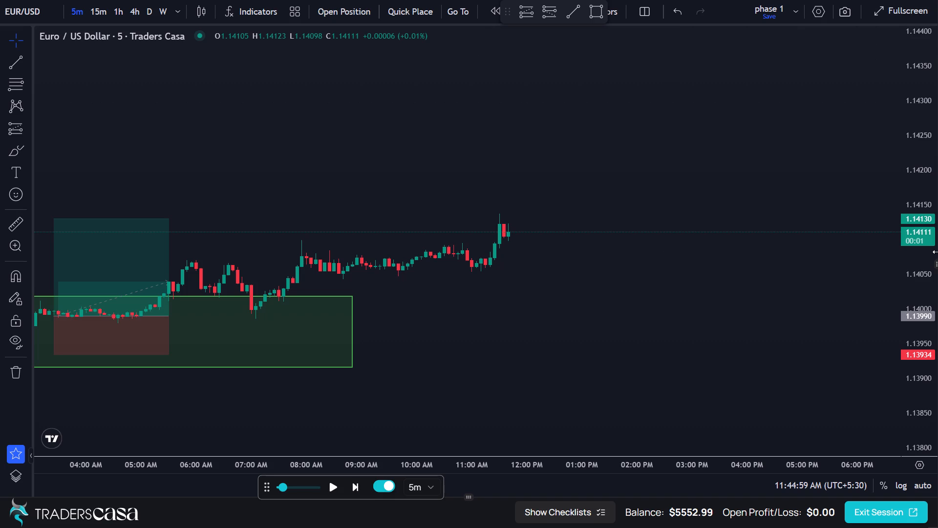
left_click_drag(580, 278, 771, 277)
left_click_drag(629, 292, 646, 289)
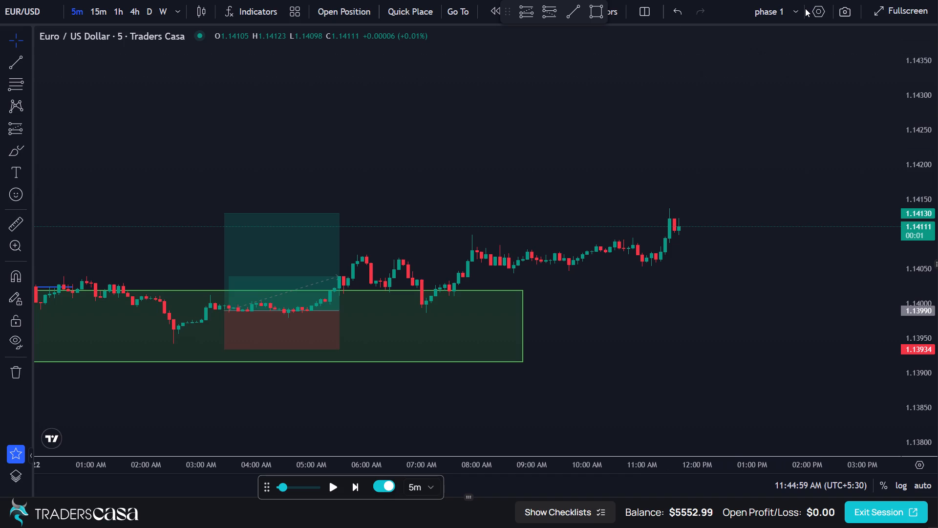
left_click_drag(565, 197, 688, 181)
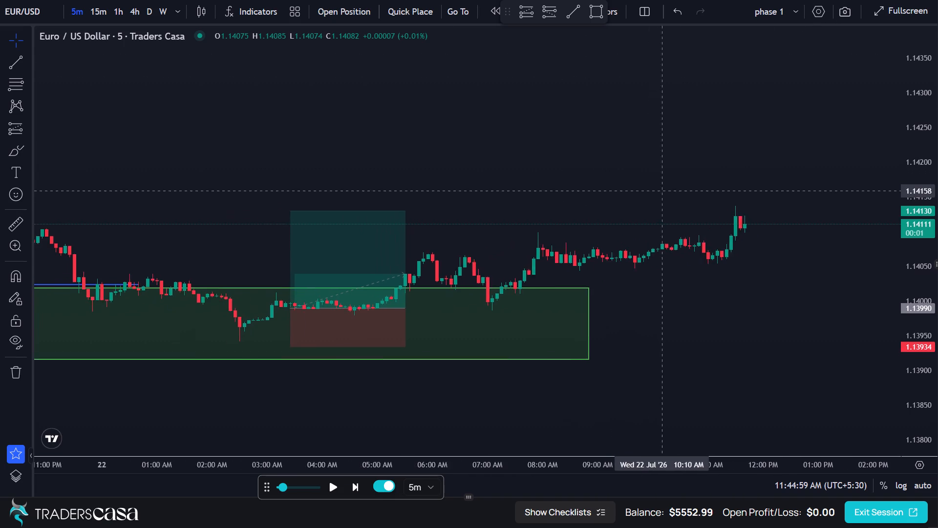
left_click_drag(688, 181, 707, 177)
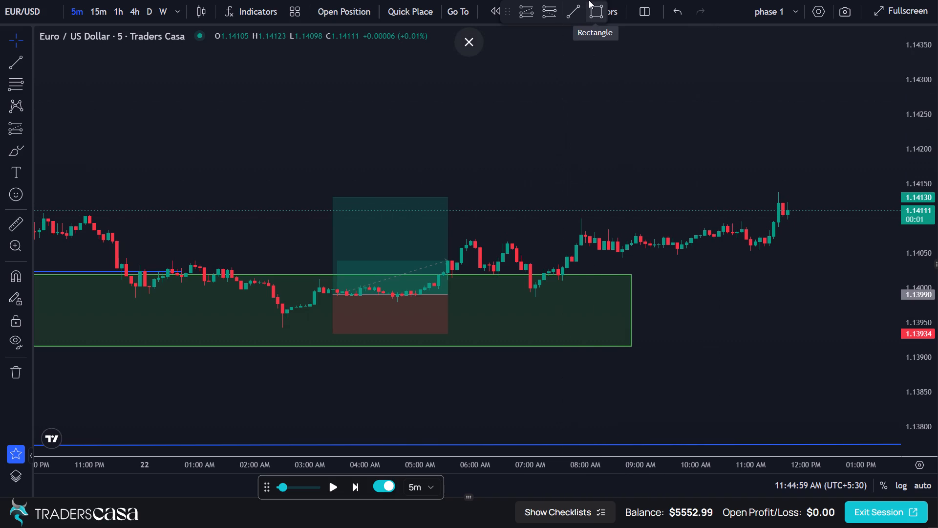
left_click_drag(628, 146, 535, 175)
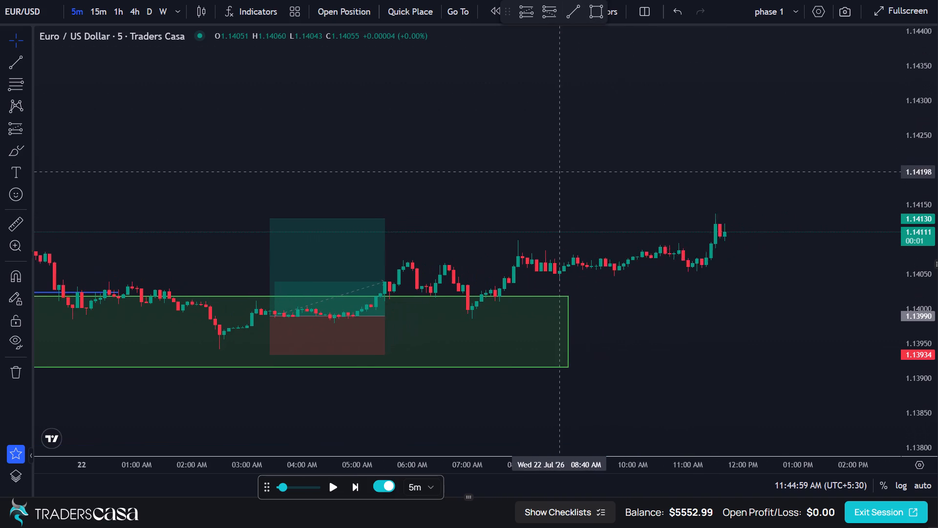
left_click_drag(535, 175, 517, 179)
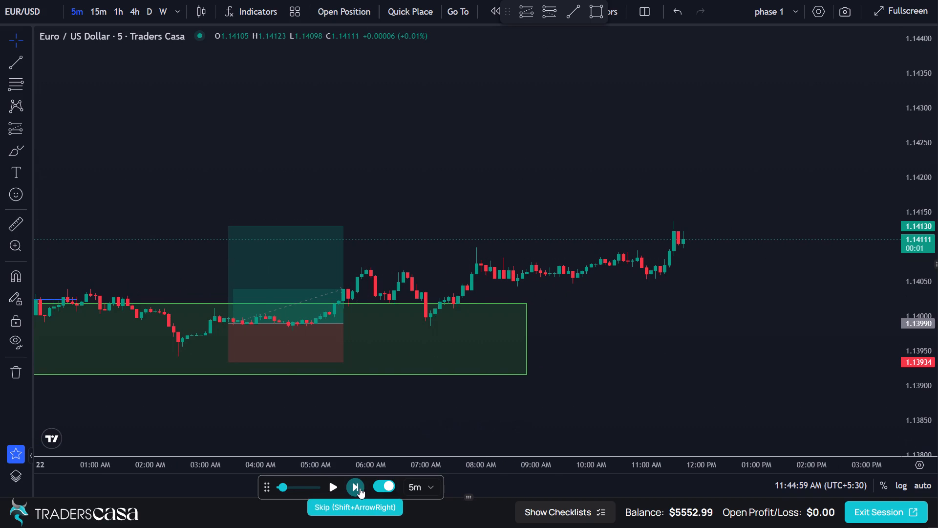
left_click_drag(659, 338, 613, 359)
left_click_drag(613, 359, 675, 215)
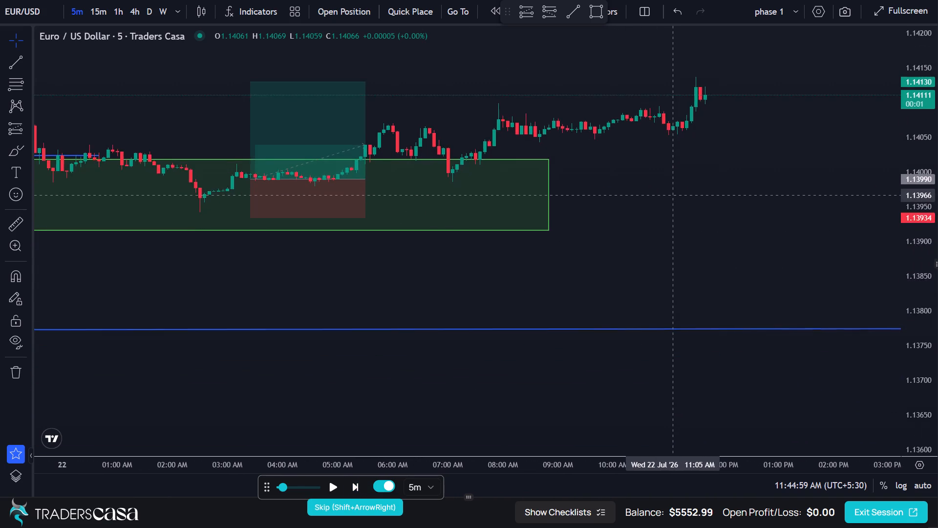
left_click_drag(675, 215, 685, 358)
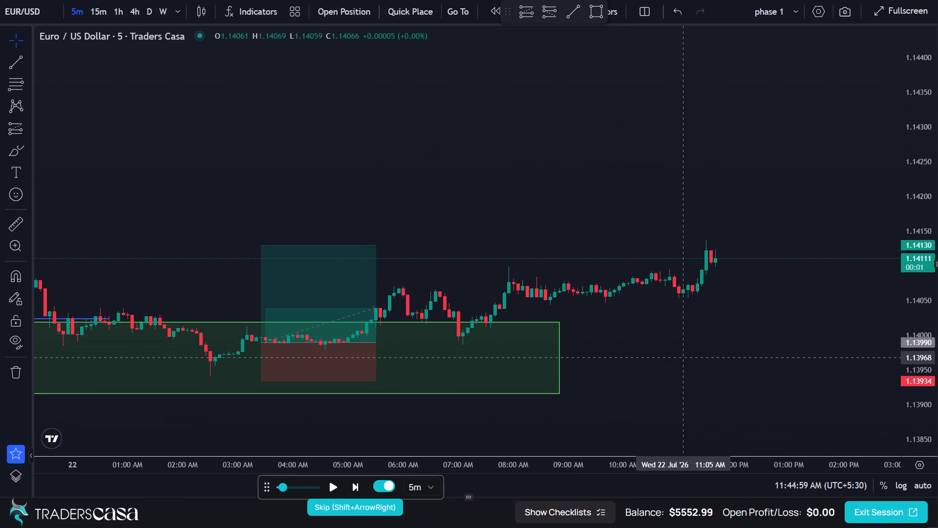
Delete the long position drawing with entry 1.13990 and target 1.14130 from the chart.
left_click(356, 249)
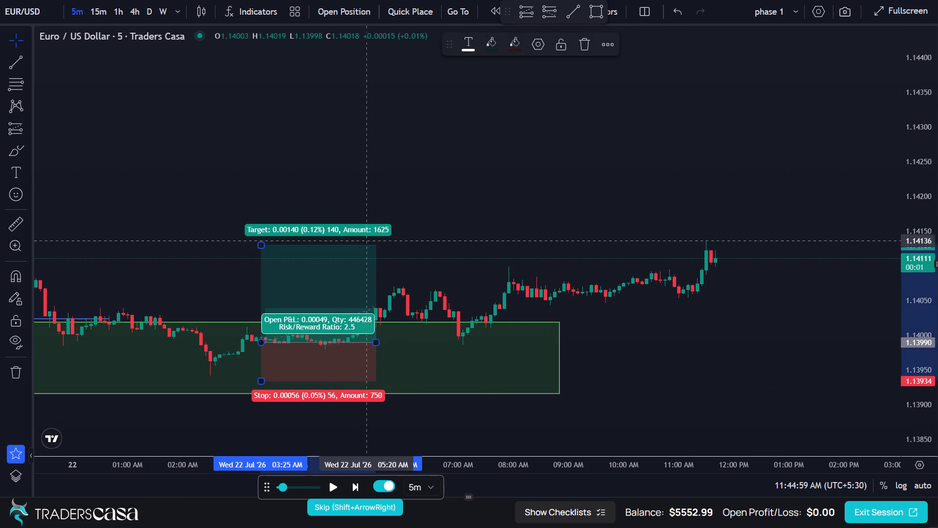
left_click(588, 46)
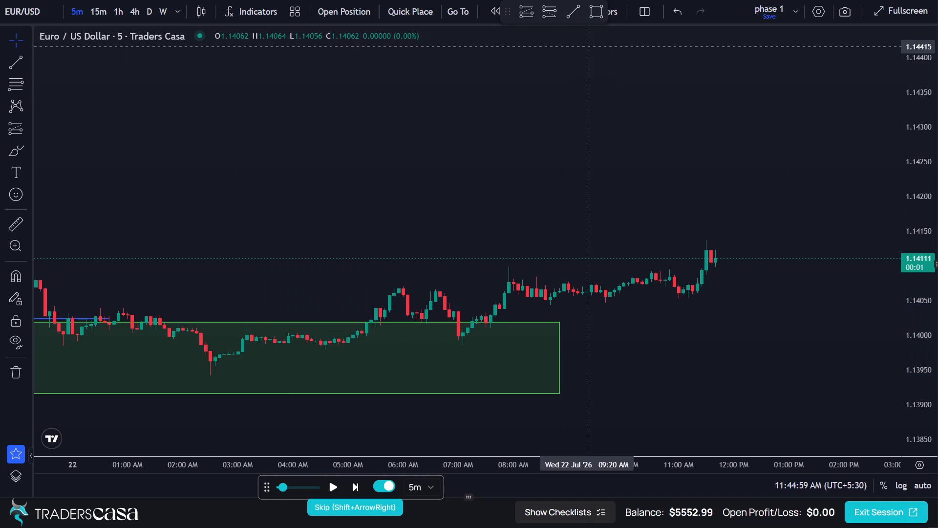